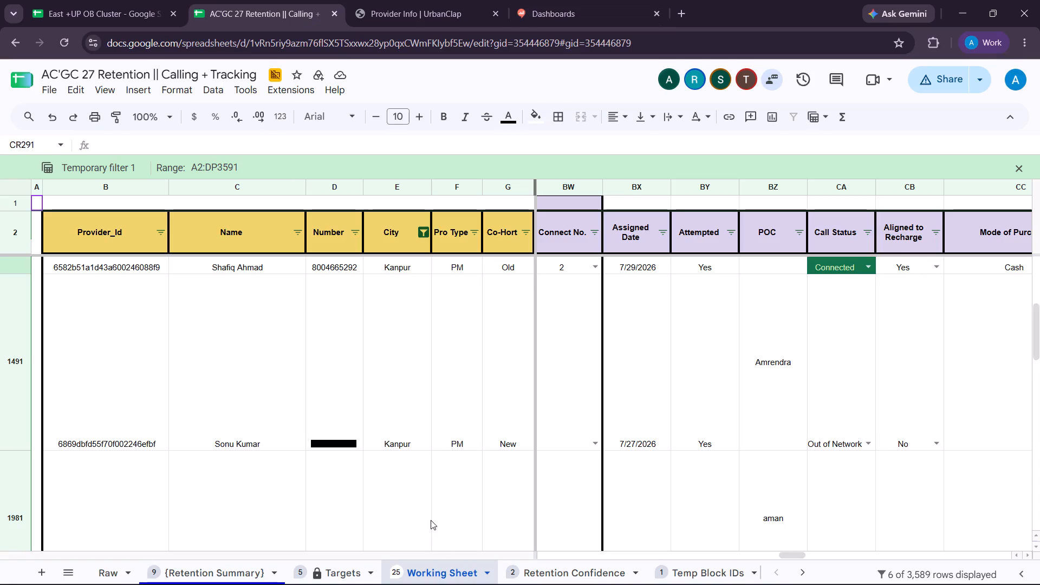
# Review the call status, recharge and comment details of the Kanpur providers in the Working Sheet.
pyautogui.scroll(14, 542, 334)
pyautogui.scroll(-1, 542, 334)
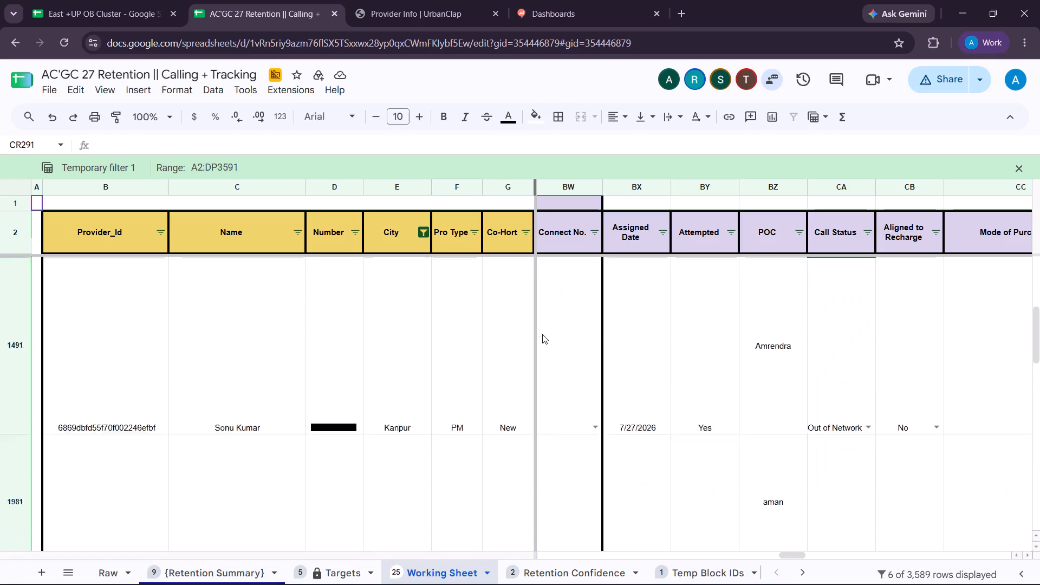
pyautogui.scroll(-1, 542, 334)
pyautogui.hscroll(-4, 542, 334)
pyautogui.hscroll(2, 542, 334)
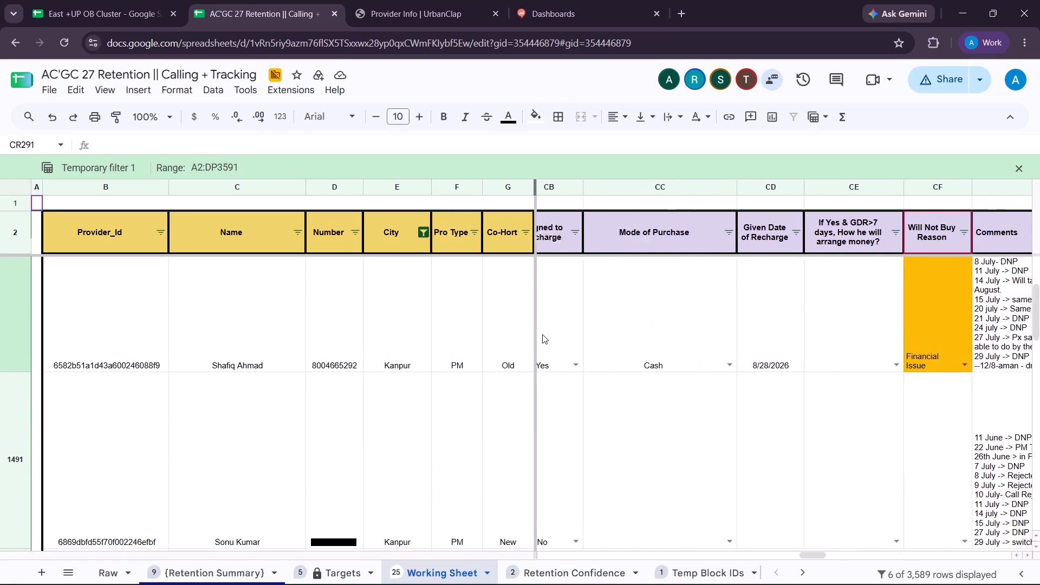
pyautogui.hscroll(2, 542, 334)
pyautogui.scroll(1, 542, 334)
pyautogui.hscroll(-1, 542, 334)
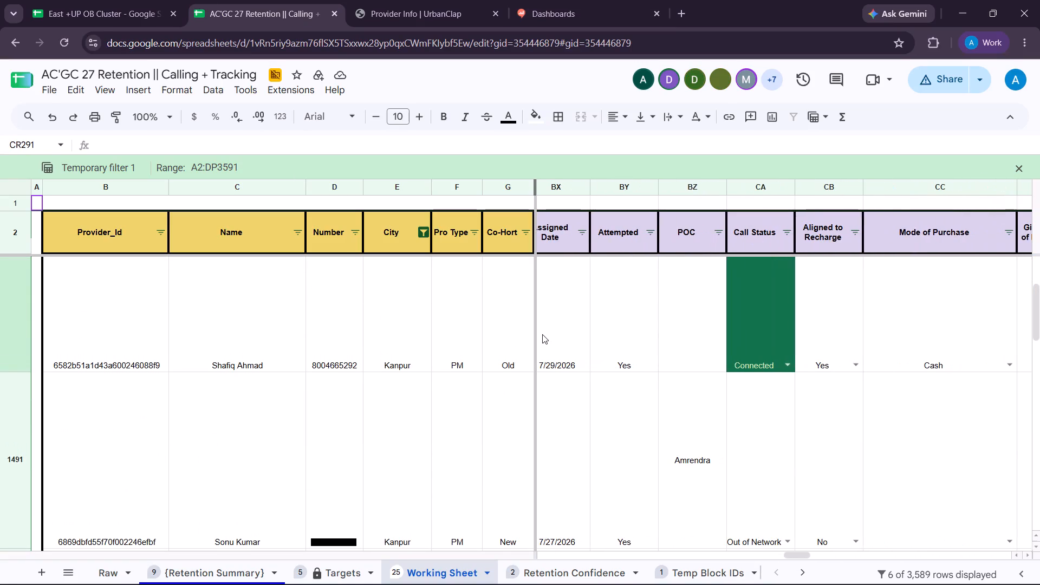
pyautogui.hscroll(-1, 542, 334)
# Switch to the East +UP OB Cluster spreadsheet and set column P of the row 75 lead to NI Convertible.
pyautogui.click(55, 0)
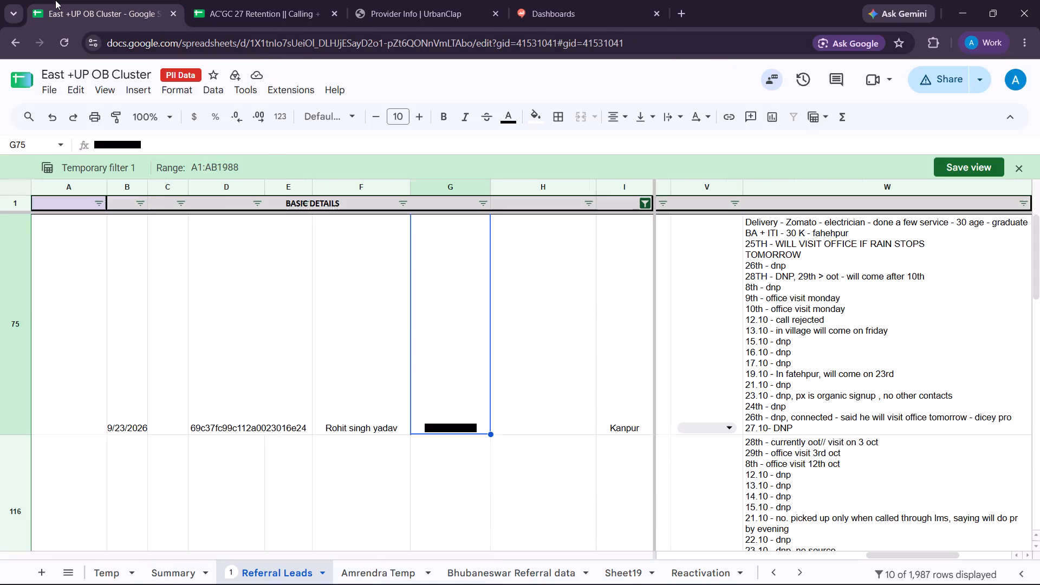
pyautogui.hscroll(4, 570, 411)
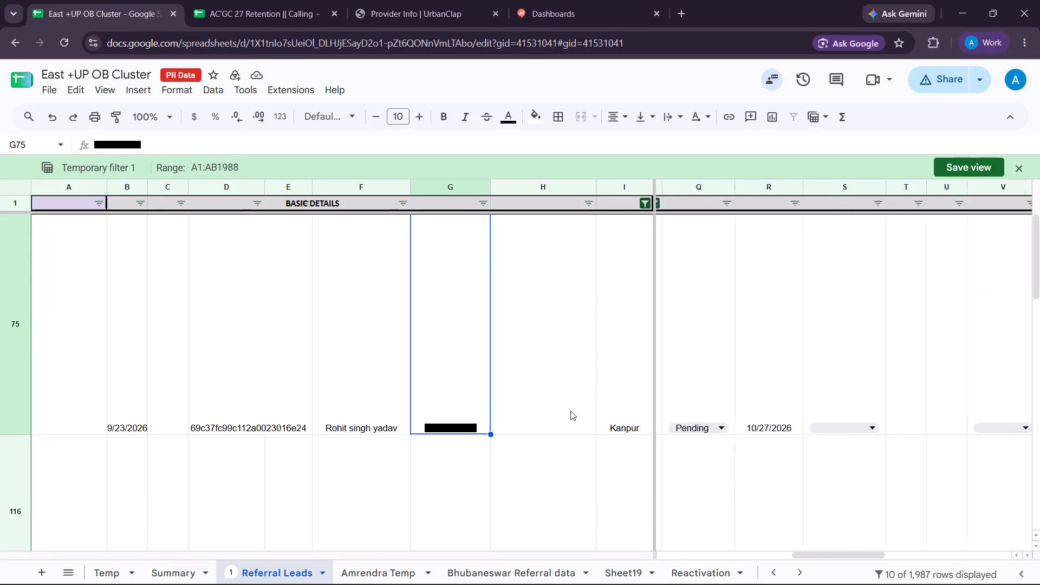
pyautogui.hscroll(2, 570, 411)
pyautogui.hscroll(2, 747, 427)
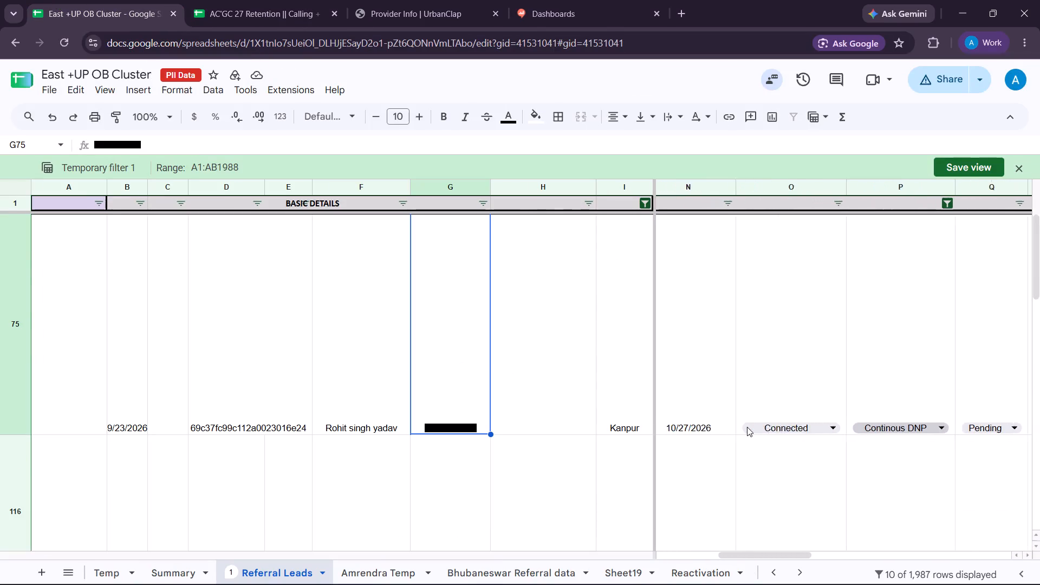
pyautogui.hscroll(2, 747, 427)
pyautogui.hscroll(-6, 747, 427)
pyautogui.click(747, 427)
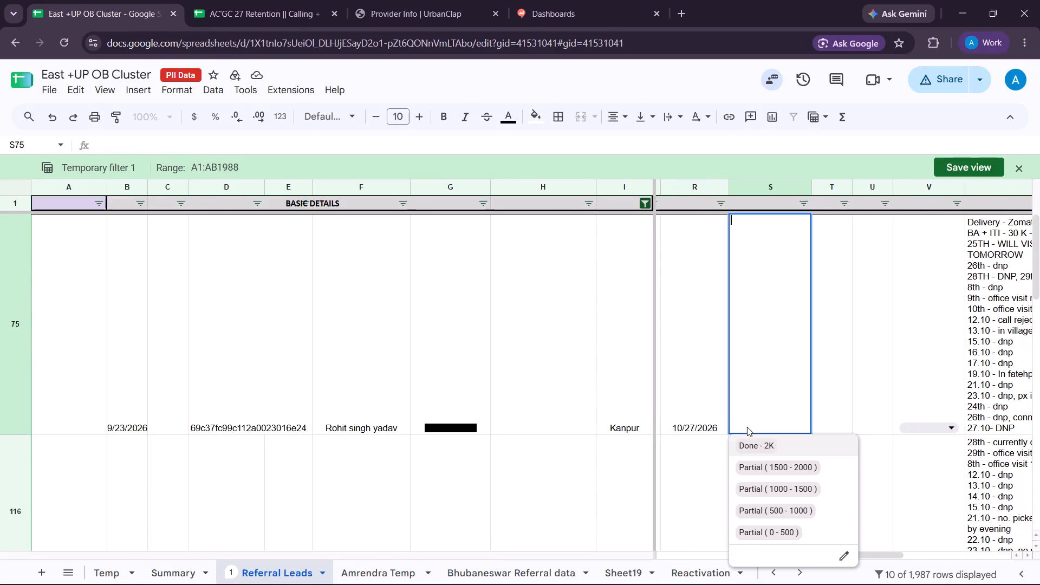
pyautogui.hscroll(-2, 747, 427)
pyautogui.click(747, 427)
pyautogui.hscroll(2, 747, 427)
pyautogui.click(718, 402)
pyautogui.hscroll(4, 718, 402)
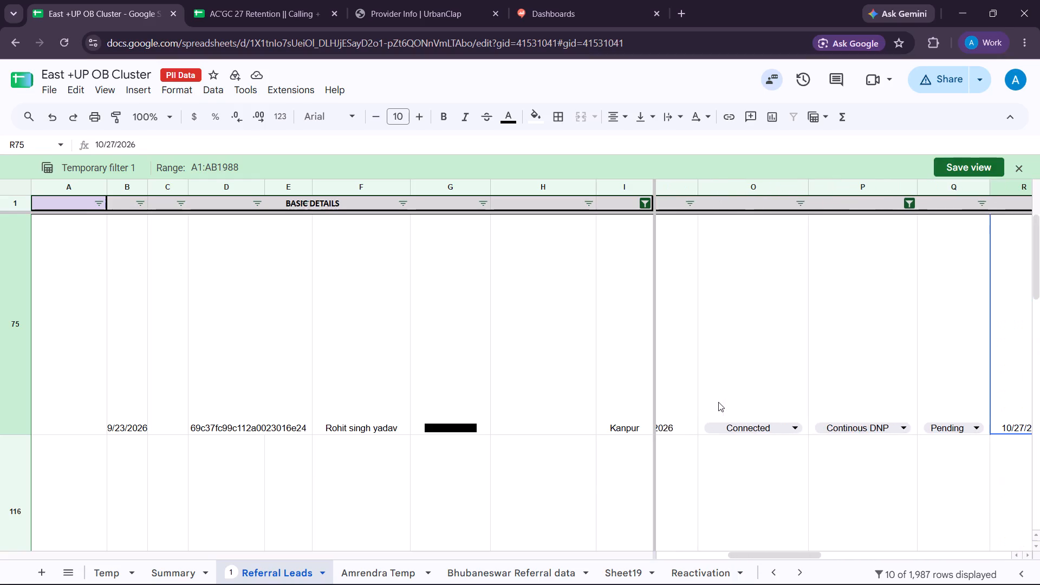
pyautogui.click(857, 423)
pyautogui.scroll(-1, 860, 538)
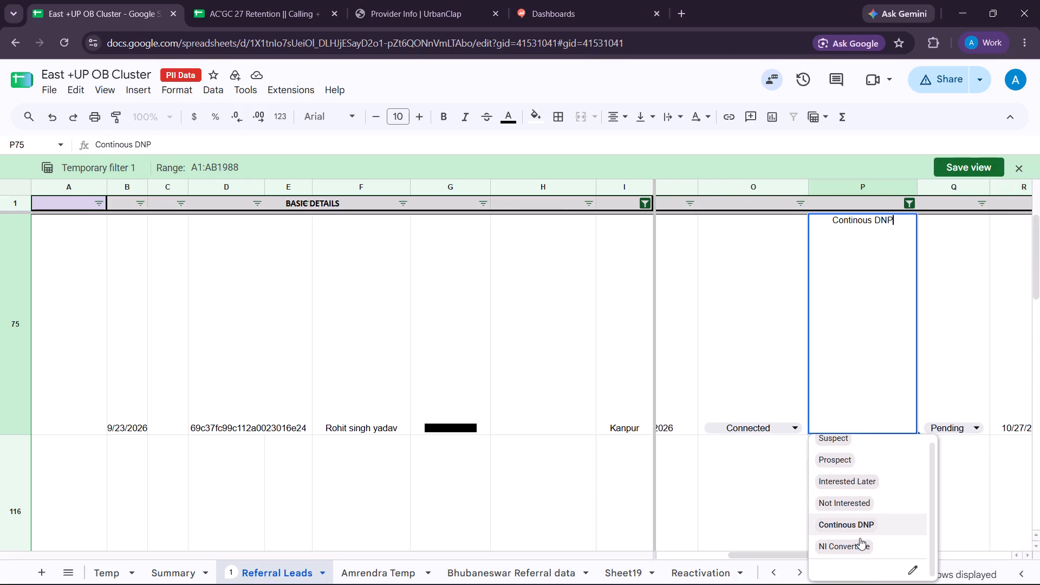
pyautogui.scroll(-1, 860, 538)
pyautogui.click(859, 540)
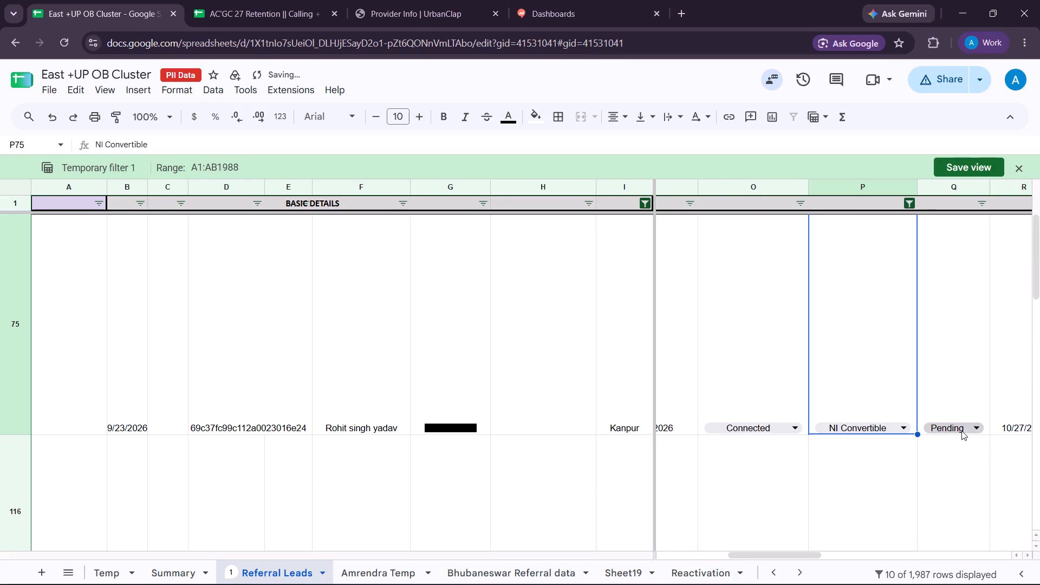
# Clear the Pending value from column Q of the row 75 lead.
pyautogui.click(962, 430)
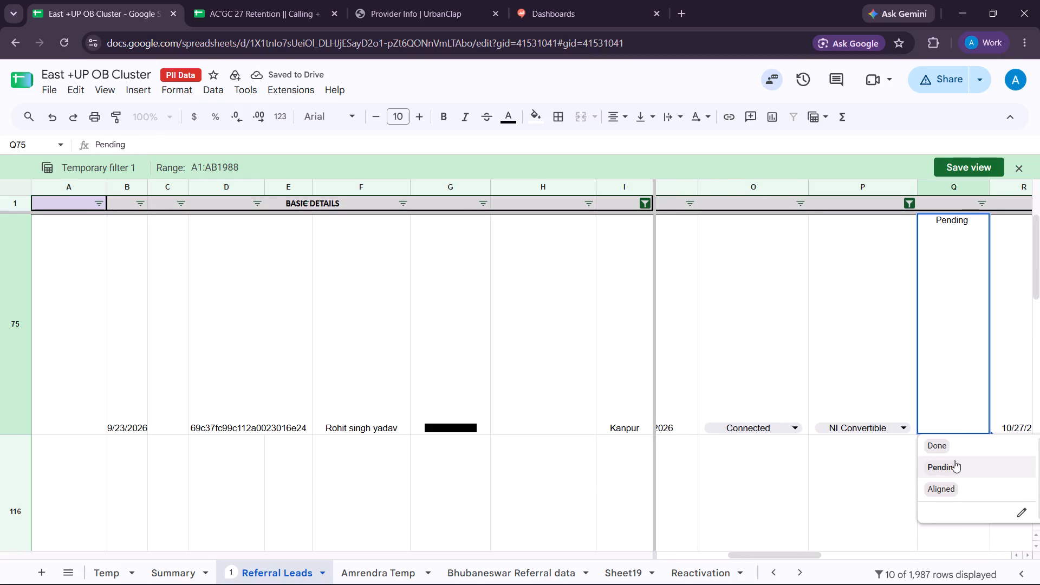
pyautogui.press('BackSpace')
pyautogui.press('BackSpace')
pyautogui.press('BackSpace')
pyautogui.press('BackSpace')
pyautogui.press('BackSpace')
pyautogui.press('BackSpace')
pyautogui.press('BackSpace')
pyautogui.press('BackSpace')
pyautogui.press('BackSpace')
pyautogui.press('BackSpace')
pyautogui.press('BackSpace')
pyautogui.press('BackSpace')
pyautogui.press('BackSpace')
pyautogui.press('BackSpace')
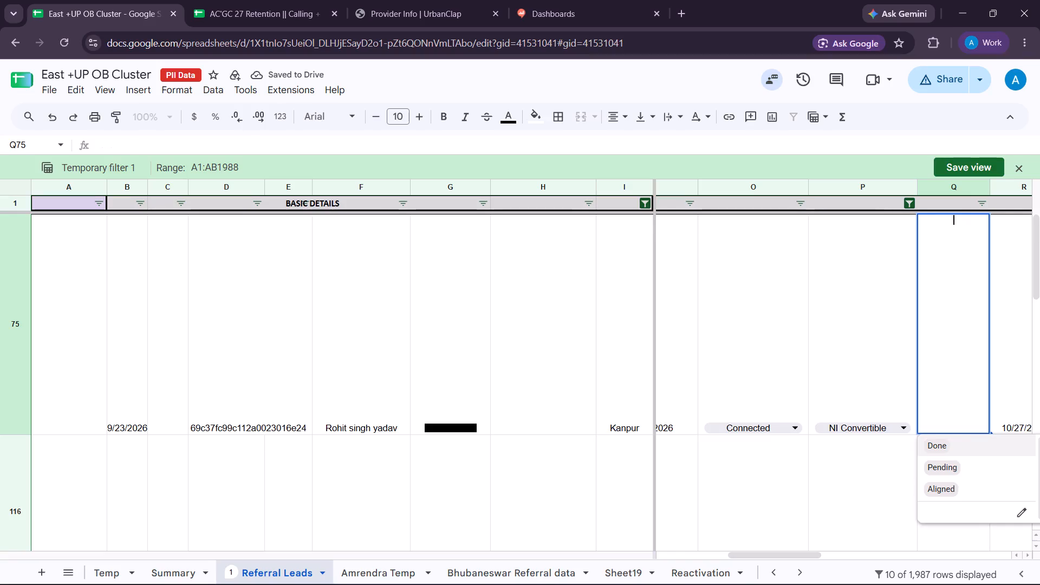
pyautogui.click(843, 321)
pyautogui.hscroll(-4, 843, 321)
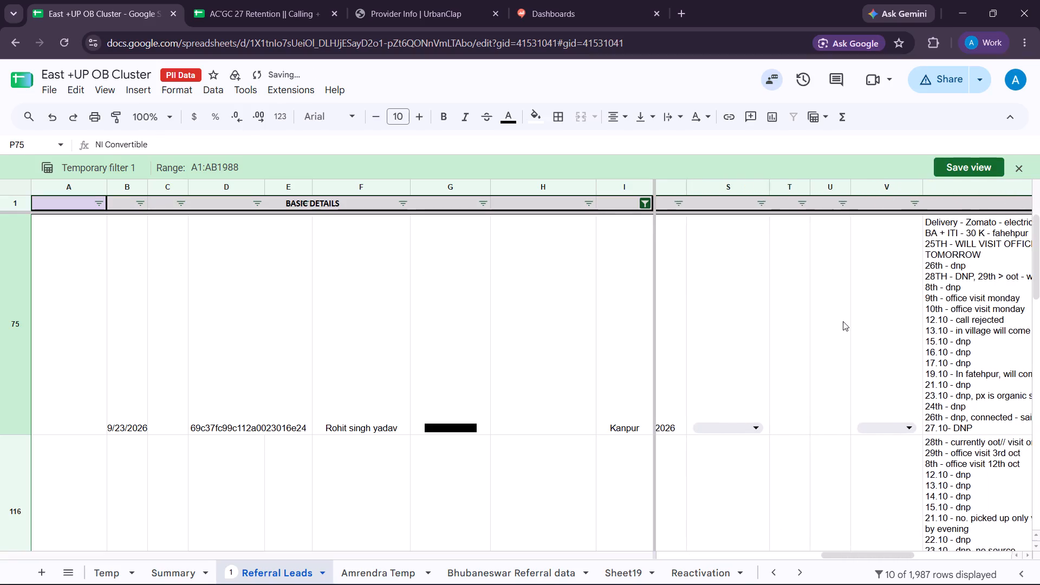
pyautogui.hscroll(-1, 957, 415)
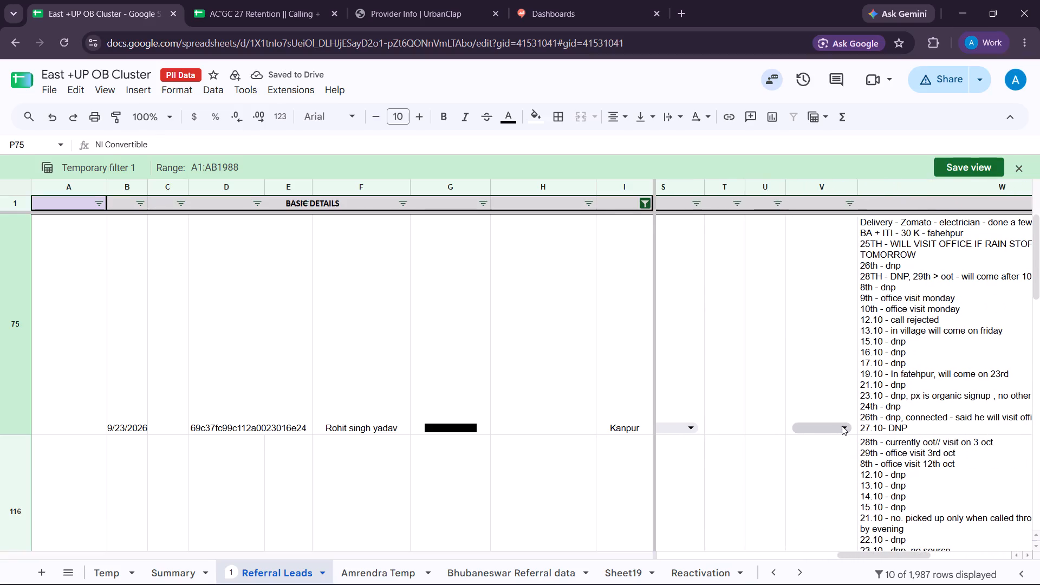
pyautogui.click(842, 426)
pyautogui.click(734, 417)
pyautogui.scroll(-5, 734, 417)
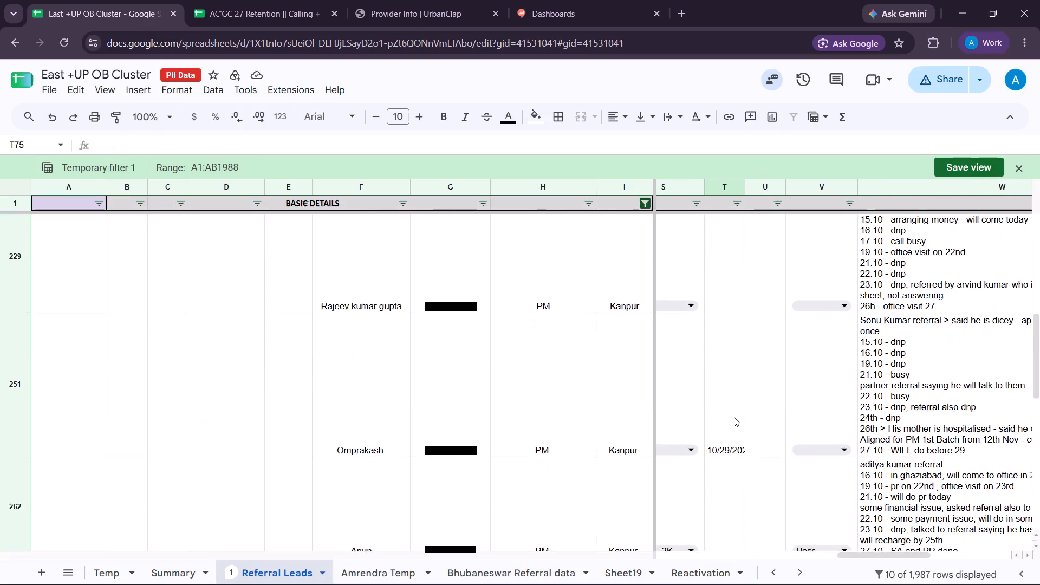
# Filter column P of the Referral Leads sheet to show only Suspect leads, excluding NI Convertible and Prospect.
pyautogui.hscroll(6, 734, 417)
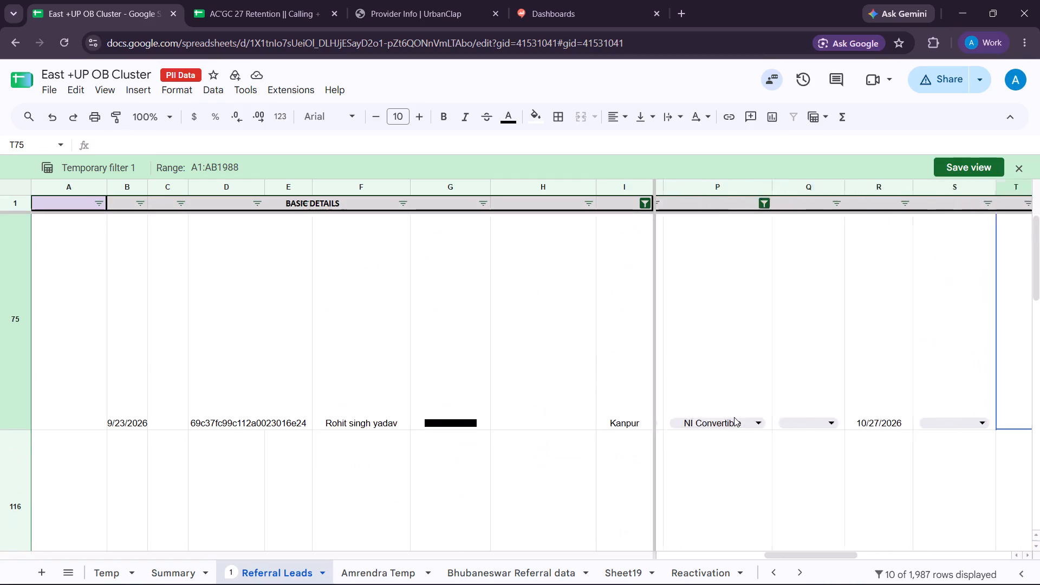
pyautogui.hscroll(2, 734, 417)
pyautogui.hscroll(-2, 734, 417)
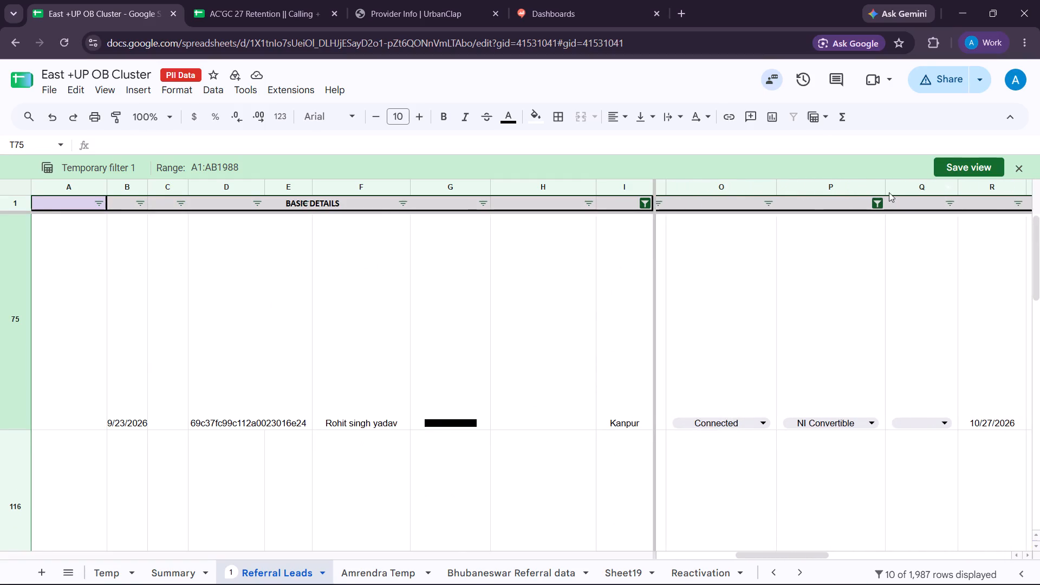
pyautogui.click(882, 201)
pyautogui.click(751, 445)
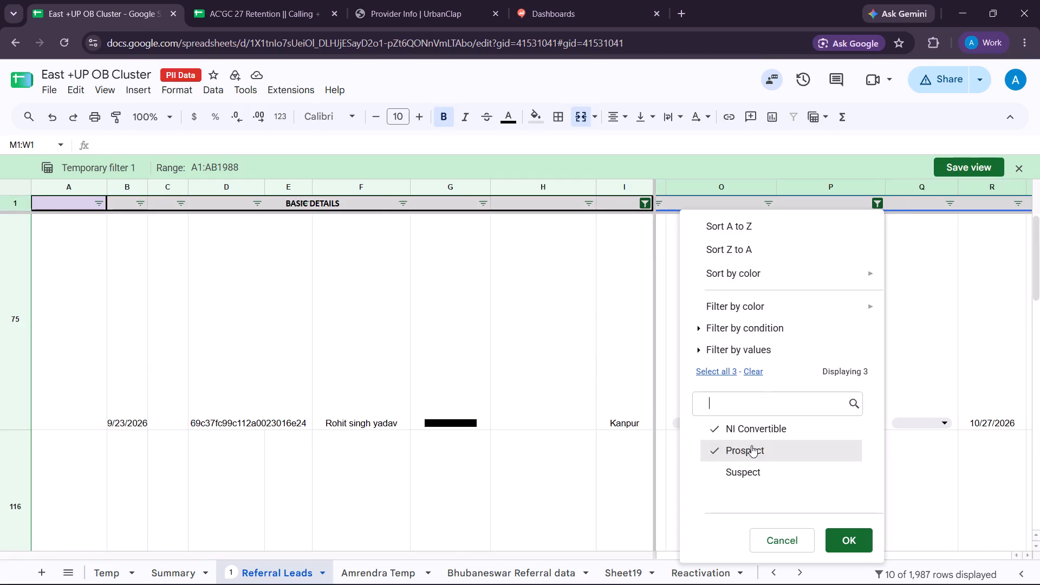
pyautogui.click(759, 435)
pyautogui.click(759, 474)
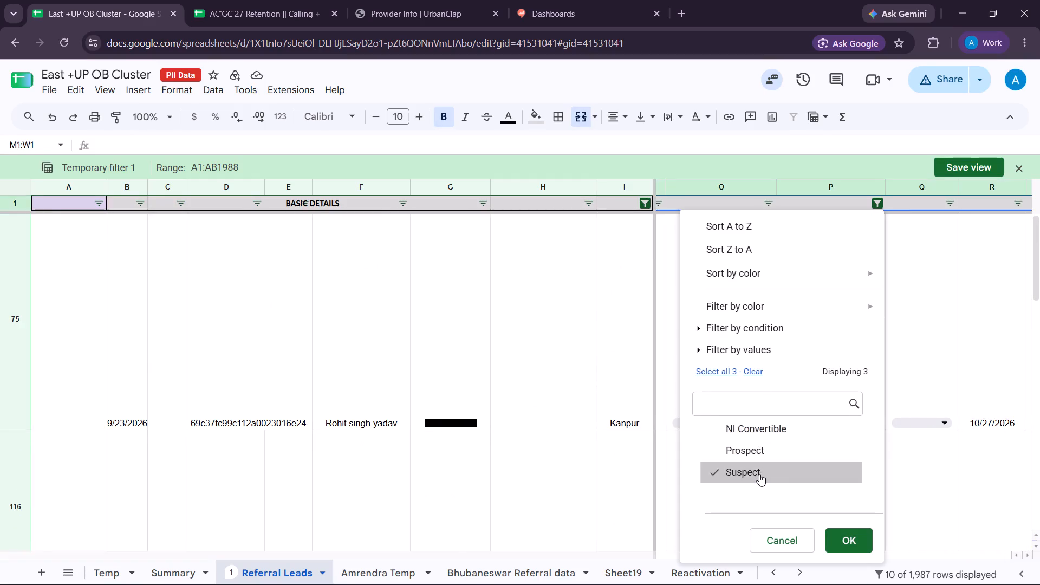
pyautogui.click(866, 536)
# Examine the Suspect leads' assignment, status and dated call remarks, starting with rows 95, 109 and 115.
pyautogui.scroll(-3, 820, 427)
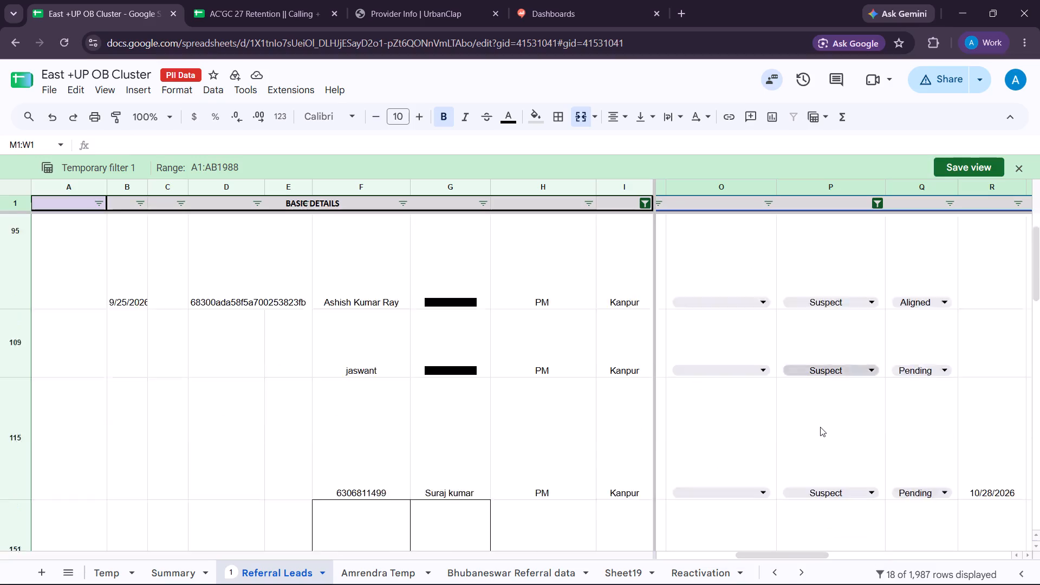
pyautogui.scroll(-4, 820, 427)
pyautogui.scroll(1, 820, 427)
pyautogui.hscroll(-1, 820, 427)
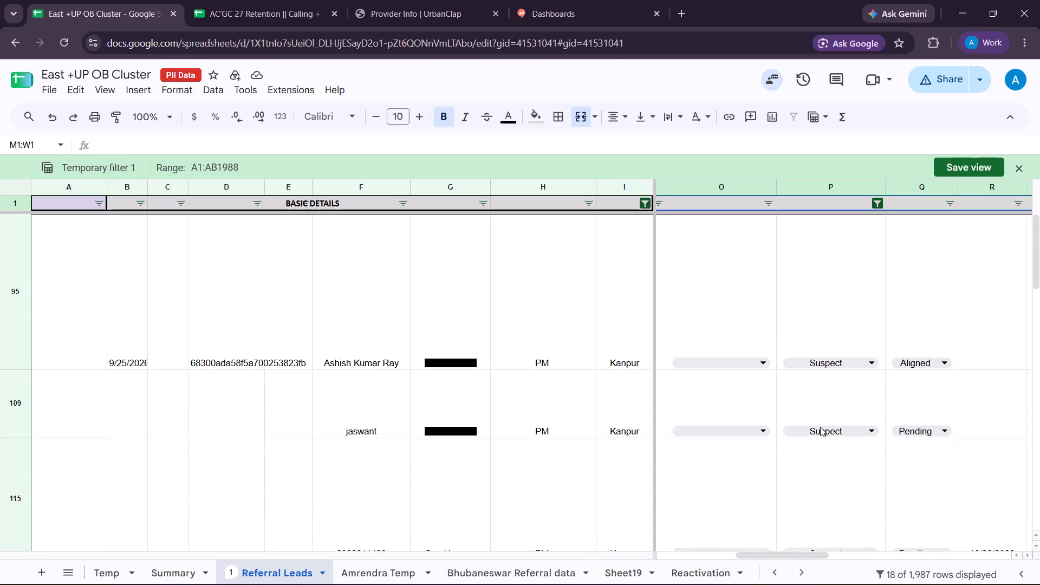
pyautogui.hscroll(-1, 820, 427)
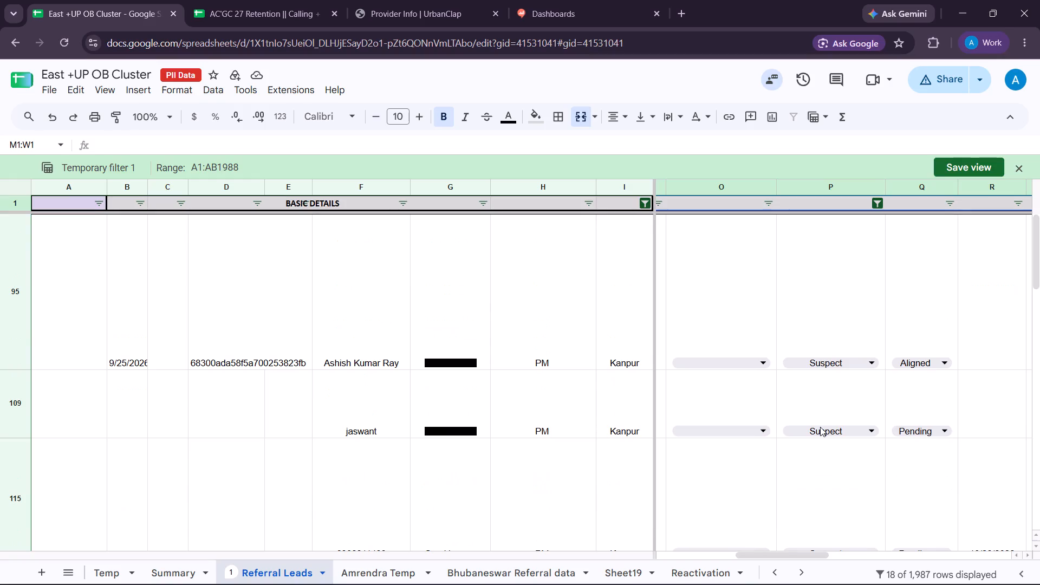
pyautogui.hscroll(-4, 753, 424)
pyautogui.hscroll(2, 753, 424)
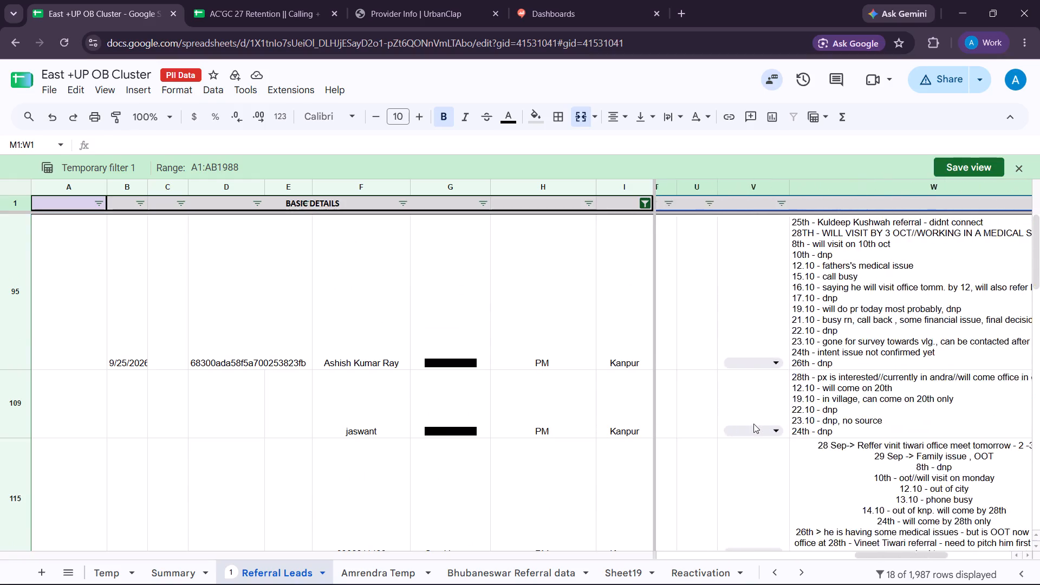
pyautogui.hscroll(2, 753, 424)
pyautogui.hscroll(-2, 753, 424)
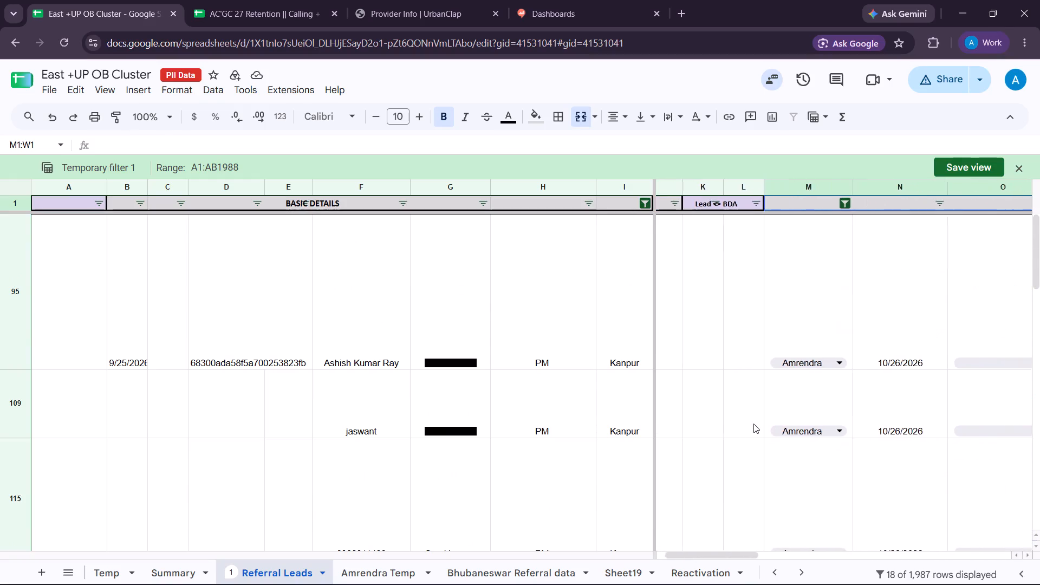
pyautogui.hscroll(-2, 753, 424)
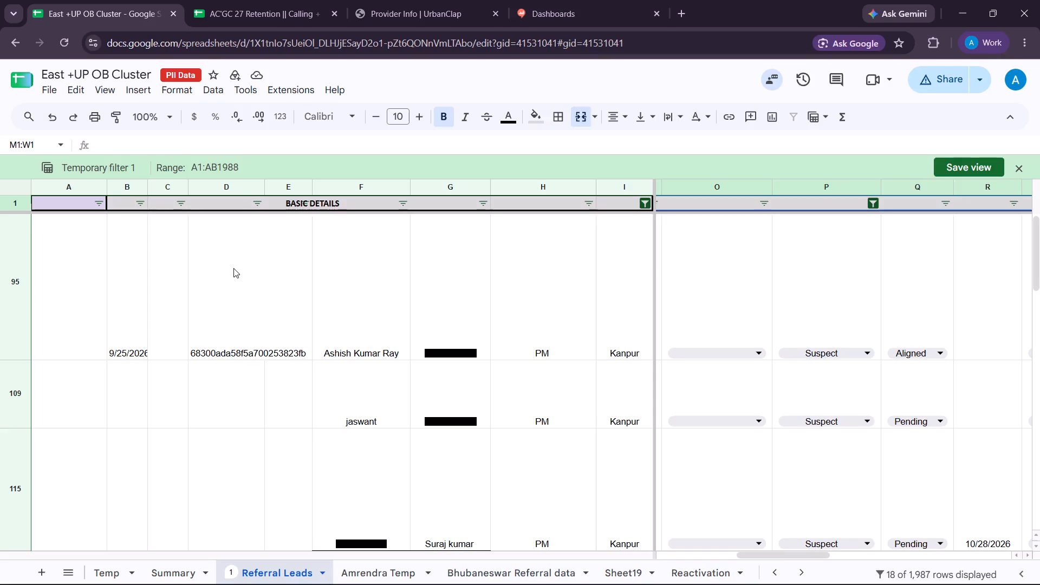
# Copy the row 95 lead's provider ID and open that provider's info page in the UrbanClap operations dashboard.
pyautogui.click(233, 268)
pyautogui.click(263, 288)
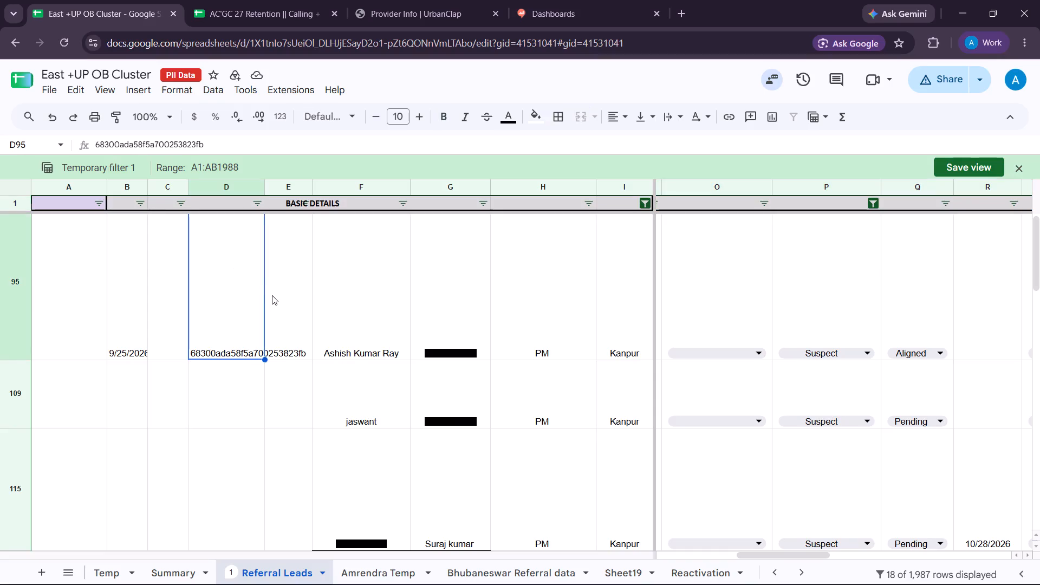
pyautogui.click(272, 295)
pyautogui.doubleClick(233, 297)
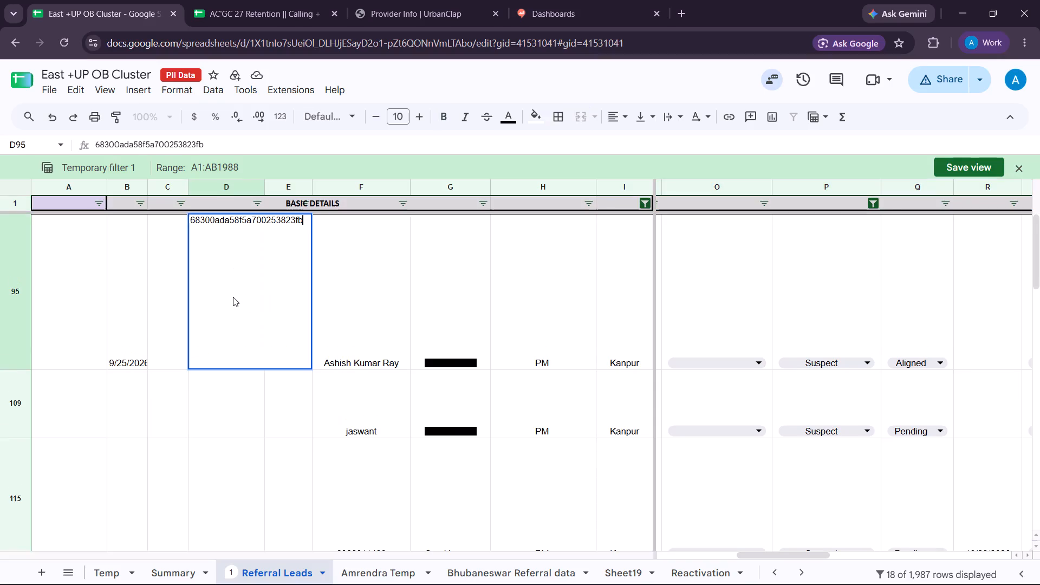
pyautogui.click(166, 317)
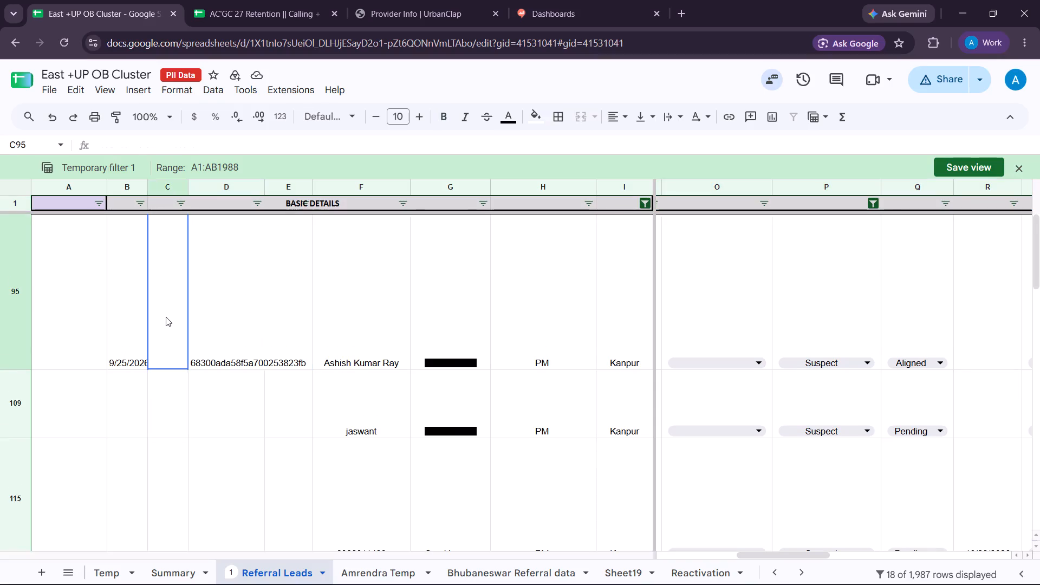
pyautogui.click(201, 330)
pyautogui.hotkey('ctrl', 'c')
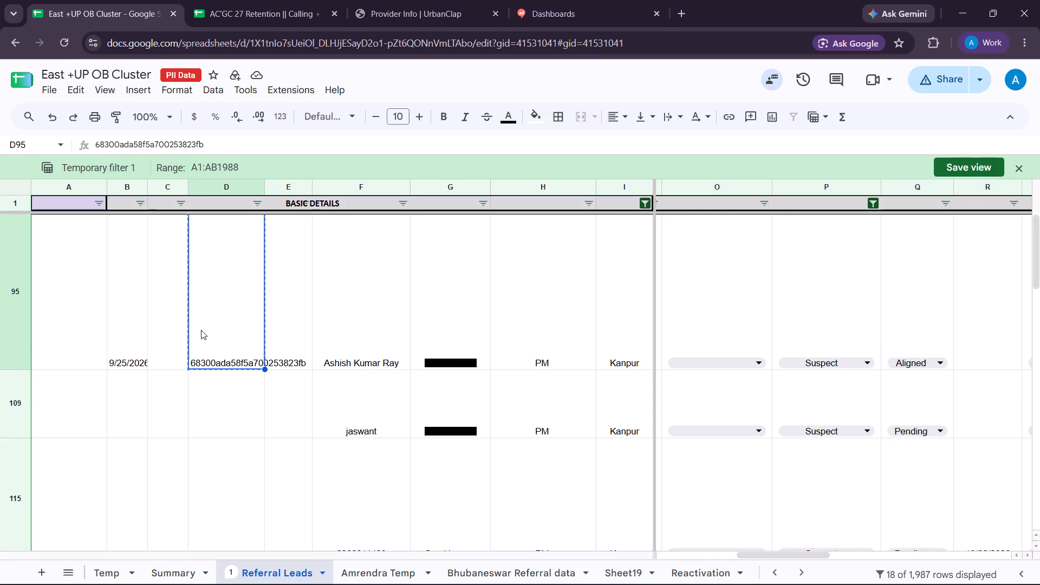
pyautogui.click(408, 0)
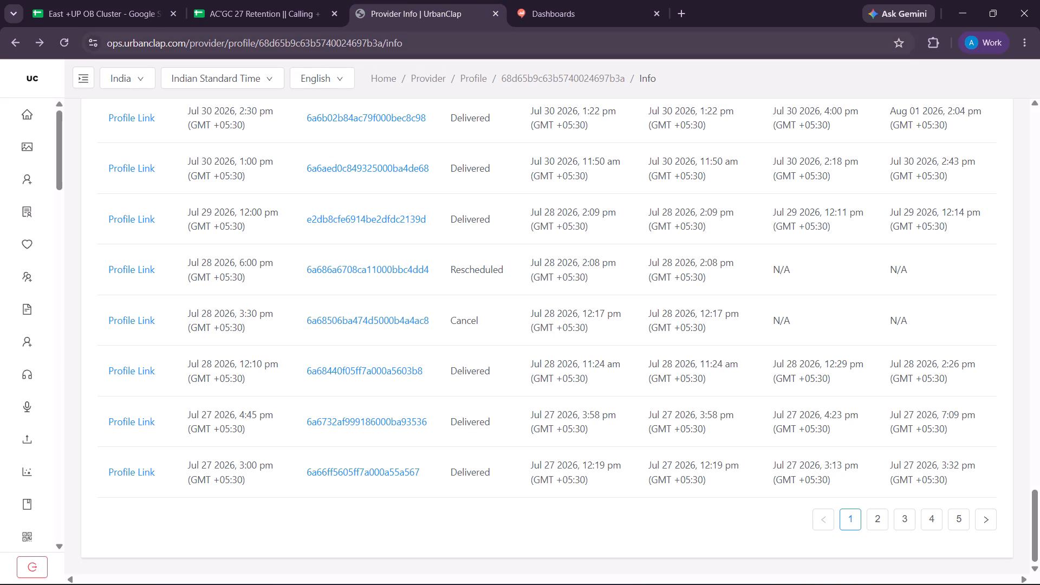
pyautogui.doubleClick(302, 45)
pyautogui.hotkey('ctrl', 'v')
pyautogui.press('Return')
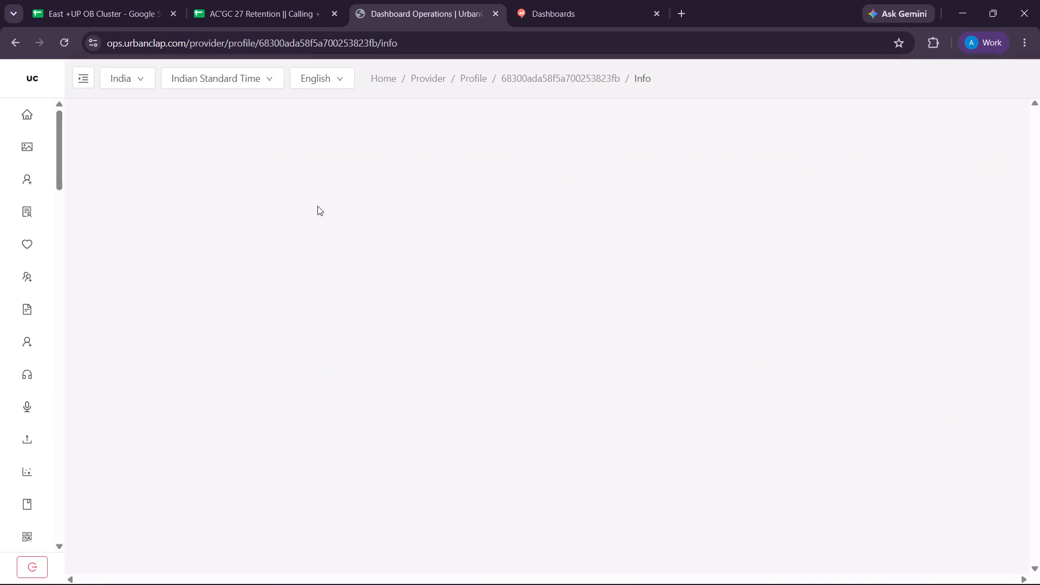
pyautogui.scroll(-6, 380, 357)
pyautogui.scroll(6, 380, 357)
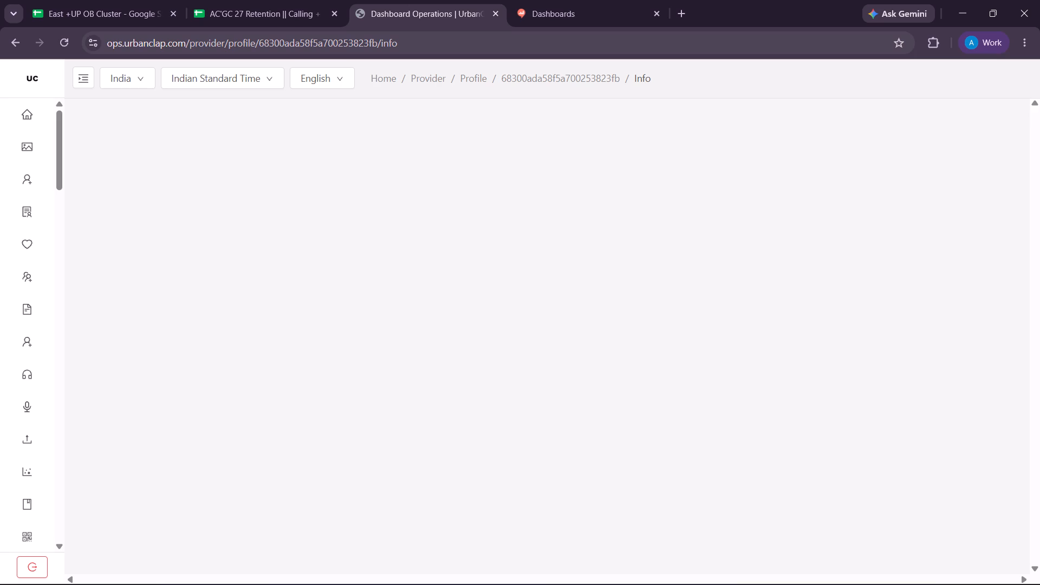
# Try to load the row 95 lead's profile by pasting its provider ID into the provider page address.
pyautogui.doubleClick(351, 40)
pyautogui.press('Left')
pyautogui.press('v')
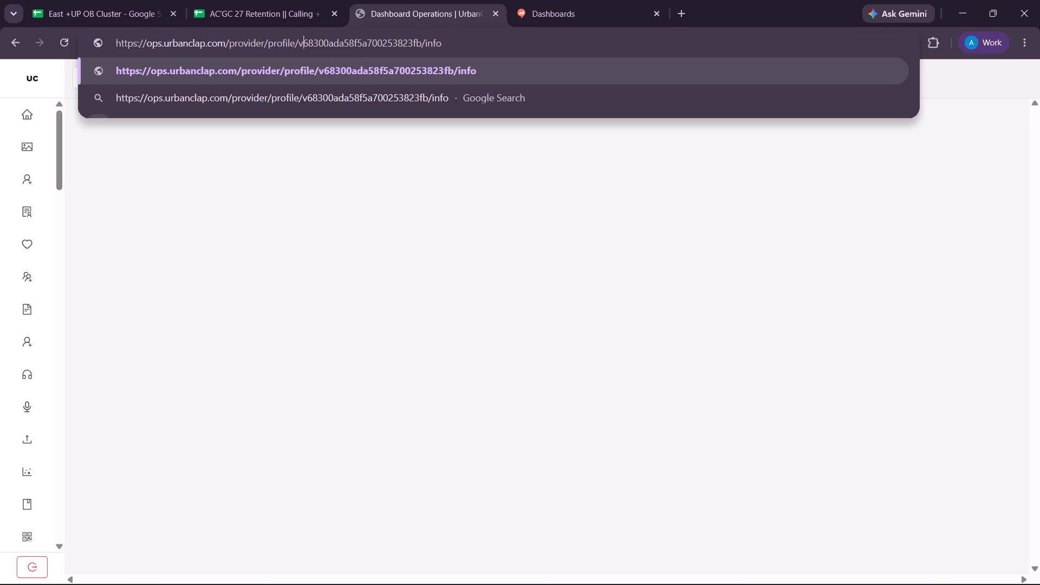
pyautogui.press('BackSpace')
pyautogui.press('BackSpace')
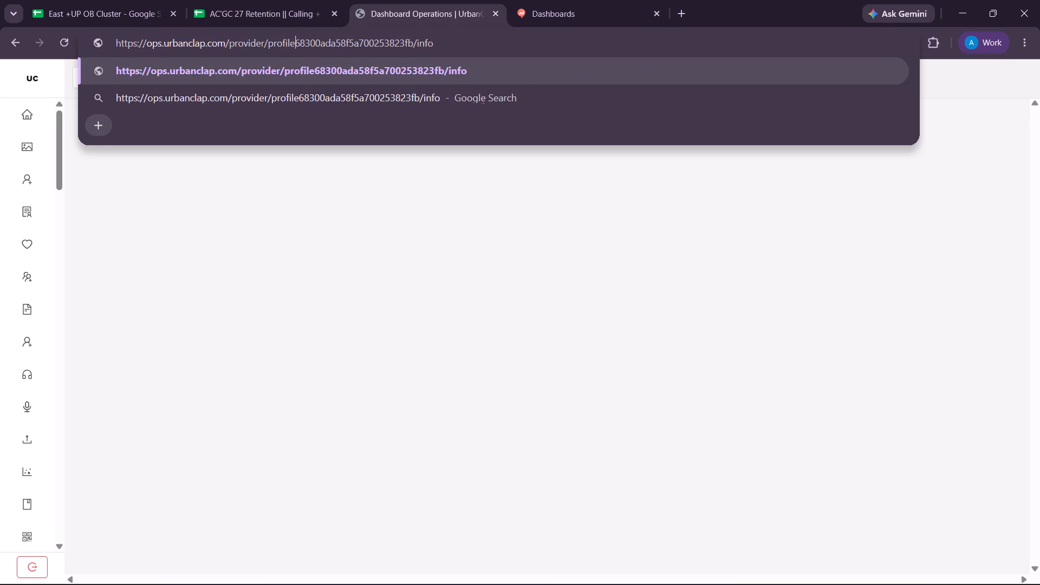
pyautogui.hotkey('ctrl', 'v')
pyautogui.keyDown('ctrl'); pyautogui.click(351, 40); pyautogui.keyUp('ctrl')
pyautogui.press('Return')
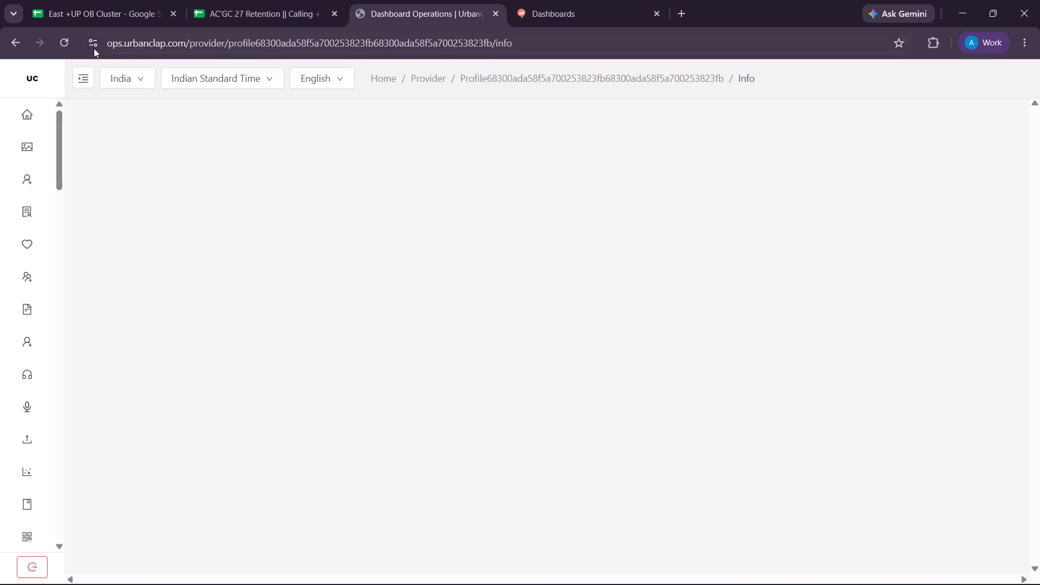
# Close the provider profile tab and return to the East +UP OB Cluster sheet.
pyautogui.click(496, 10)
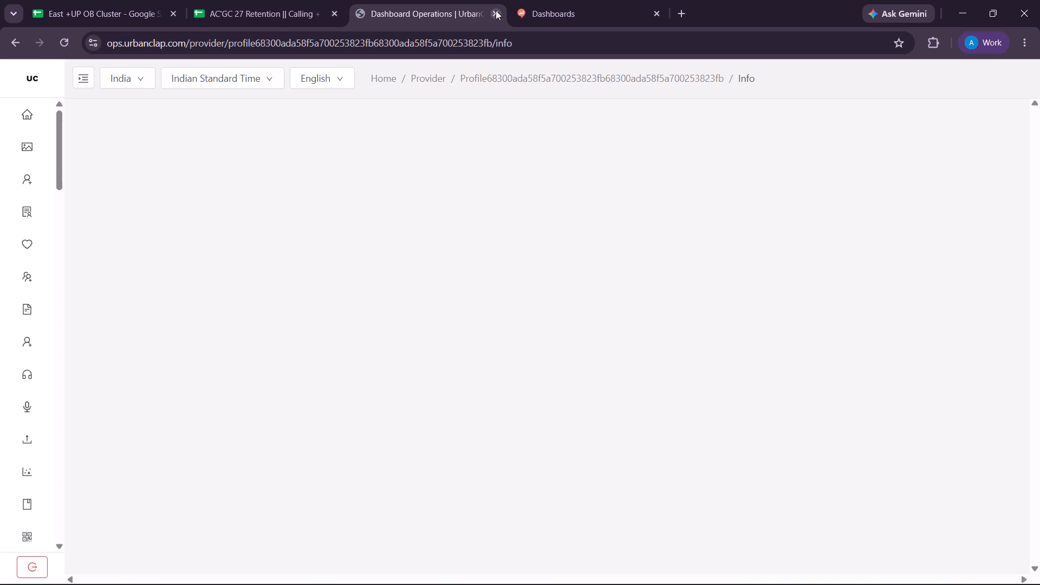
pyautogui.click(209, 0)
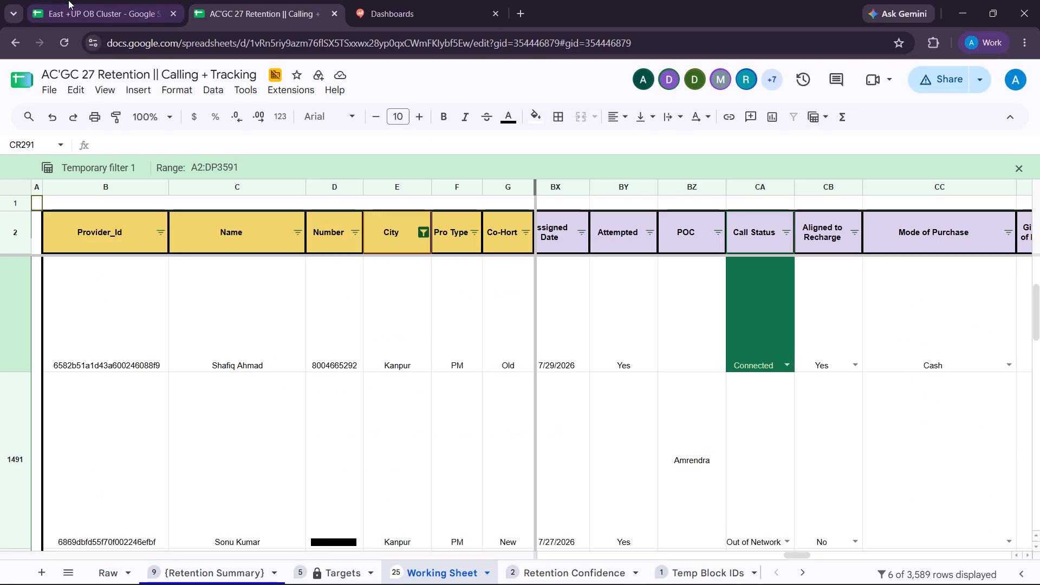
pyautogui.click(68, 0)
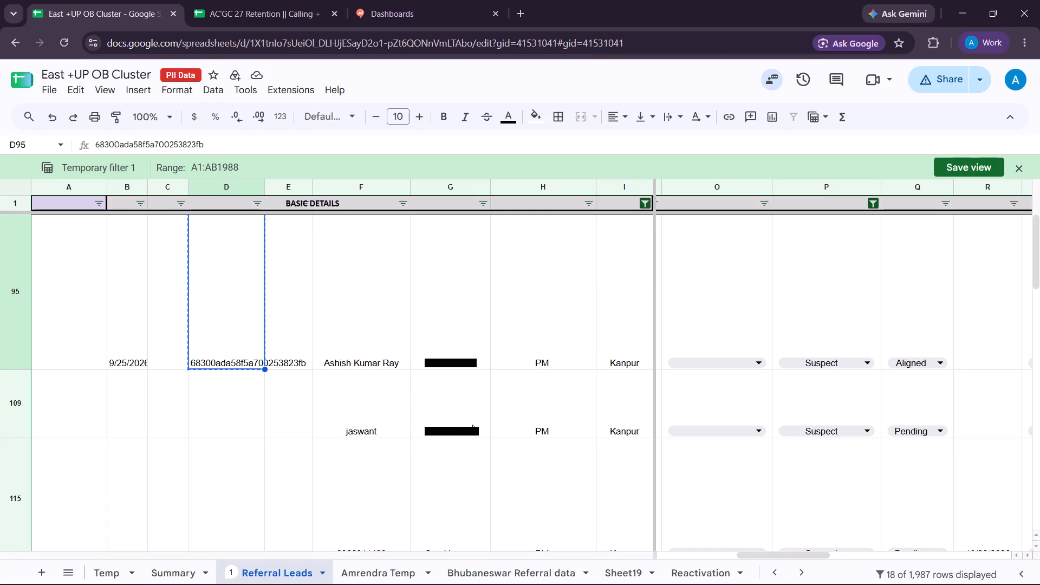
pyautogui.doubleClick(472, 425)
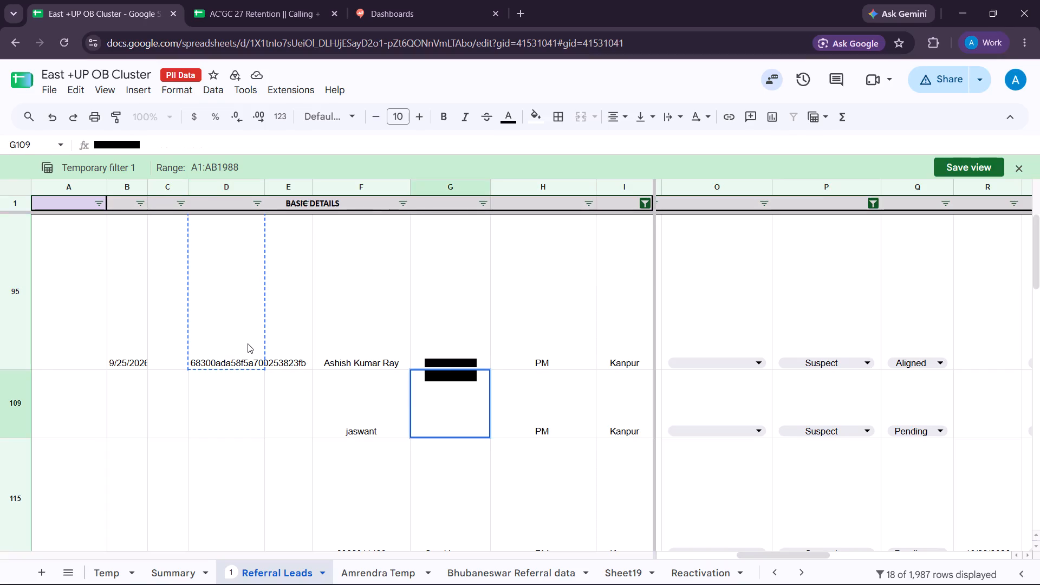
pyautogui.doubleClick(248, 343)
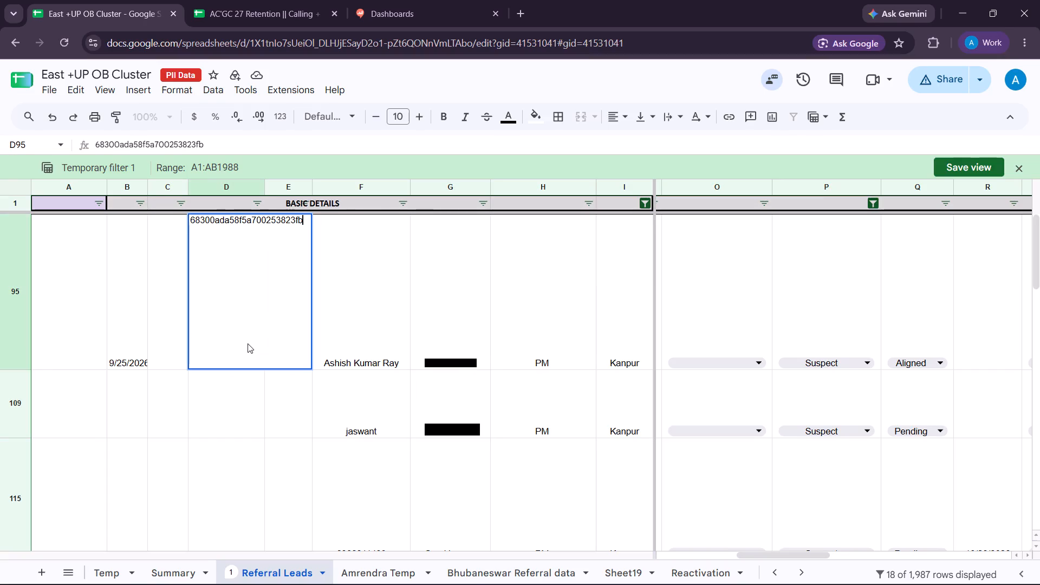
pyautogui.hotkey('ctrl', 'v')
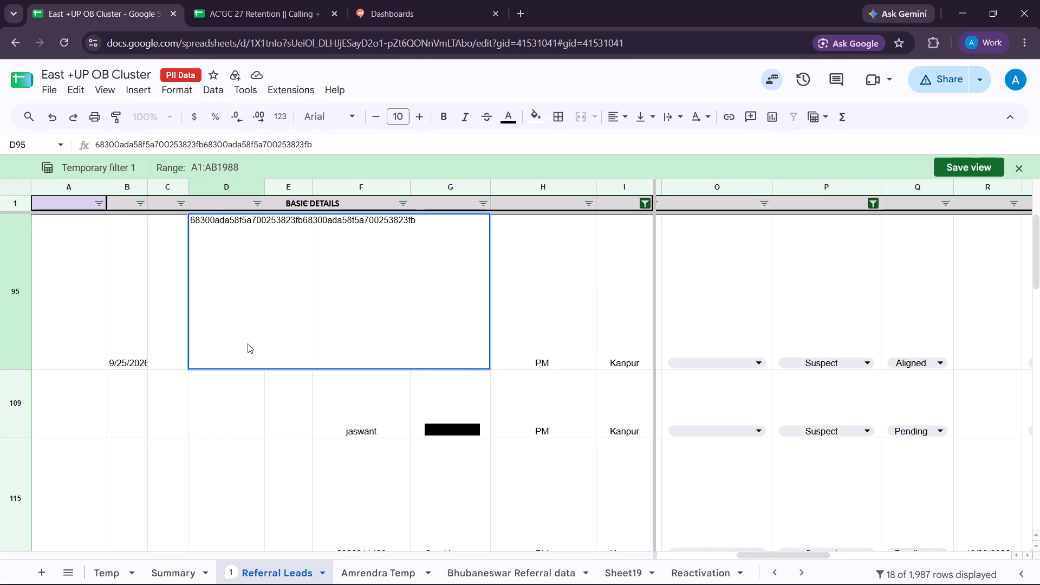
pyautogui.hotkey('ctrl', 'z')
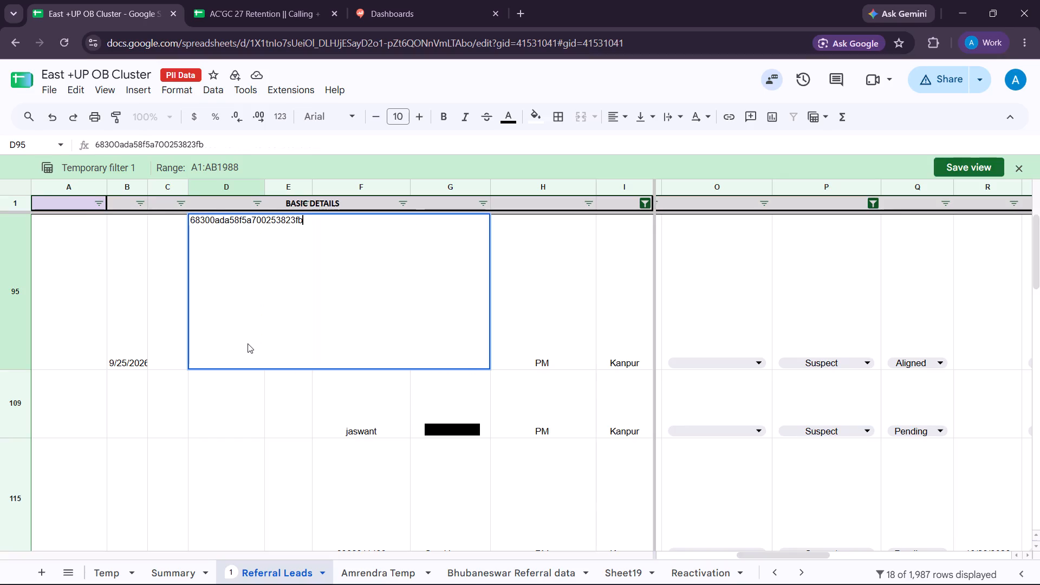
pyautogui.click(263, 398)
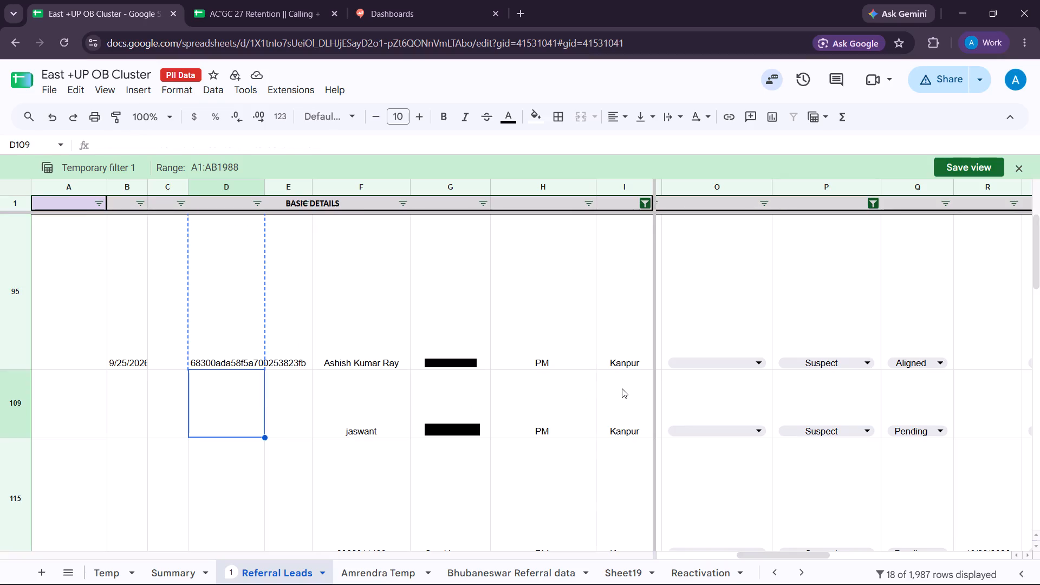
# Examine the row 95 Suspect lead's provider ID, name, contact number and assignment details in the Referral Leads sheet.
pyautogui.hscroll(-3, 777, 385)
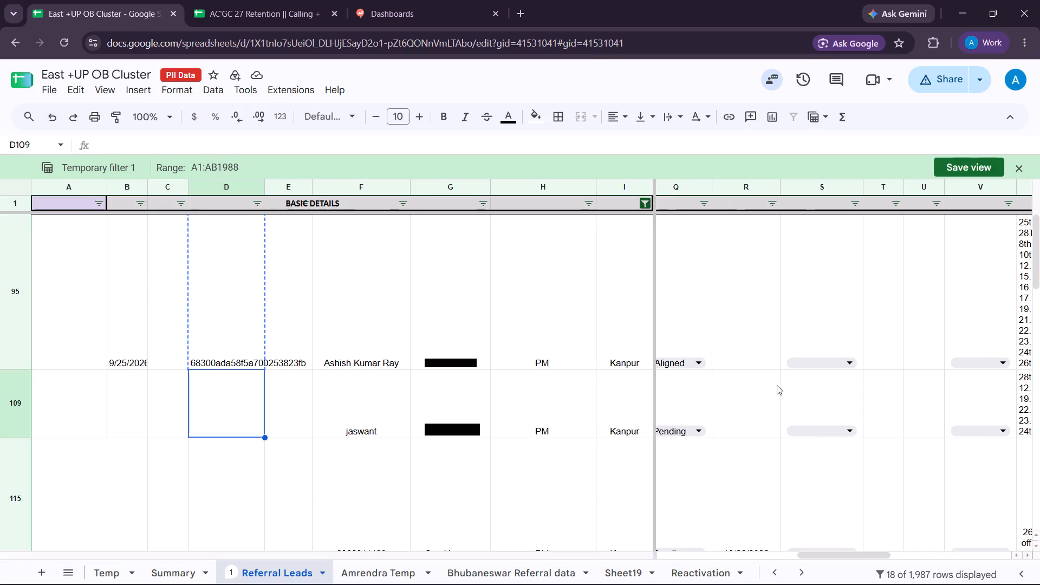
pyautogui.hscroll(5, 777, 385)
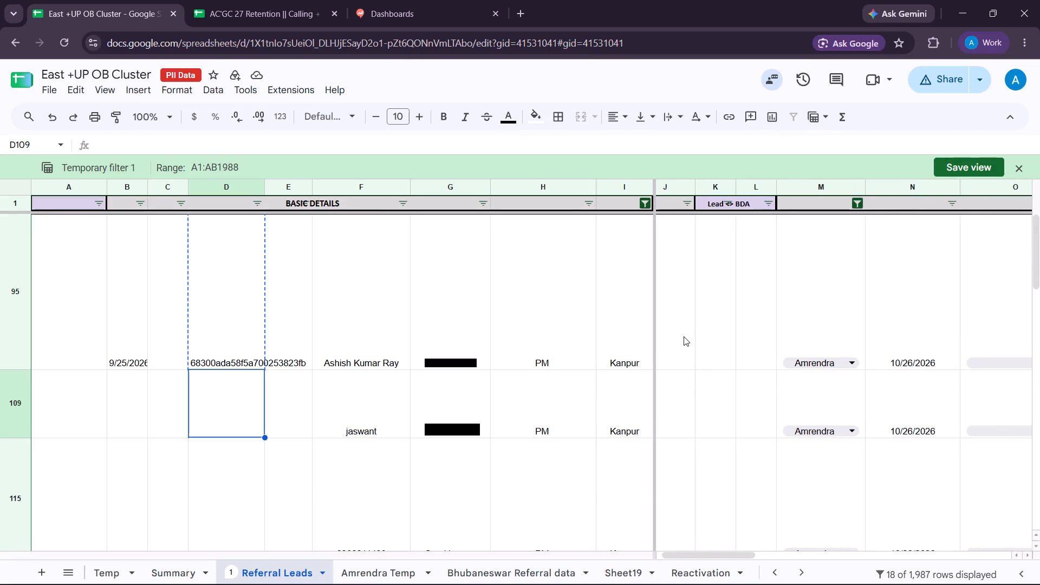
pyautogui.hscroll(2, 684, 336)
pyautogui.scroll(1, 684, 336)
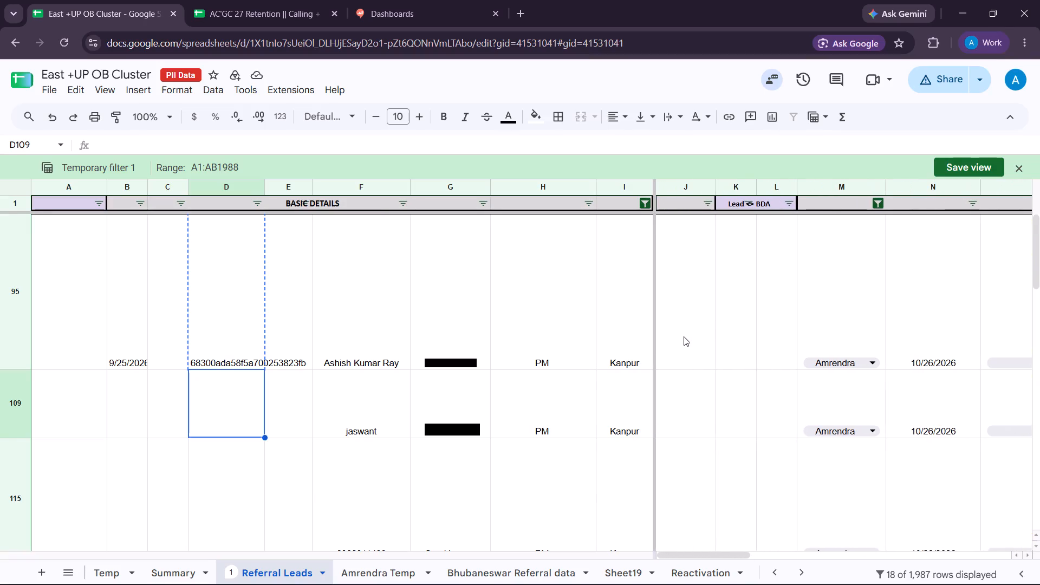
pyautogui.click(363, 346)
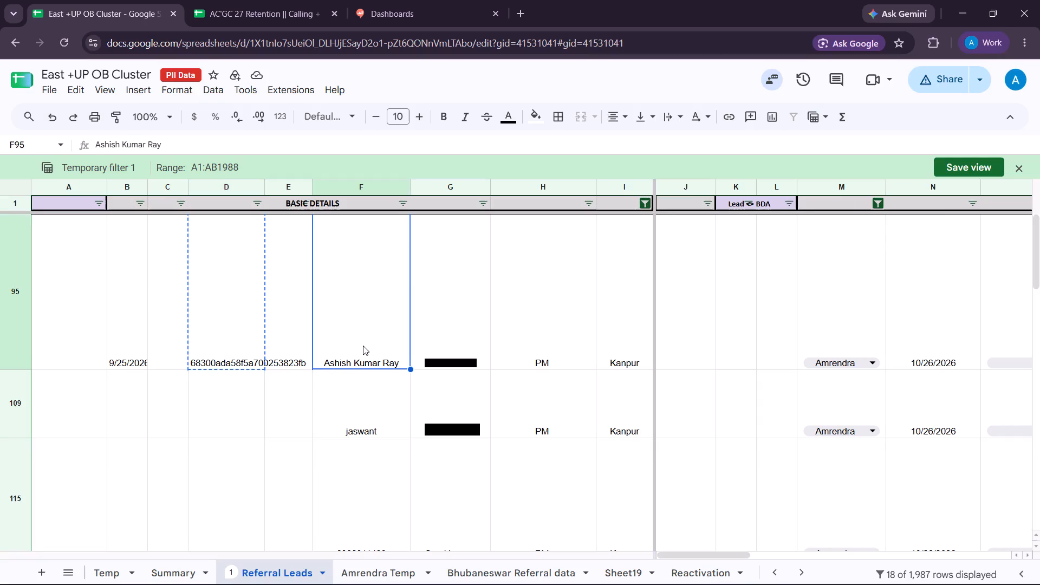
pyautogui.click(256, 317)
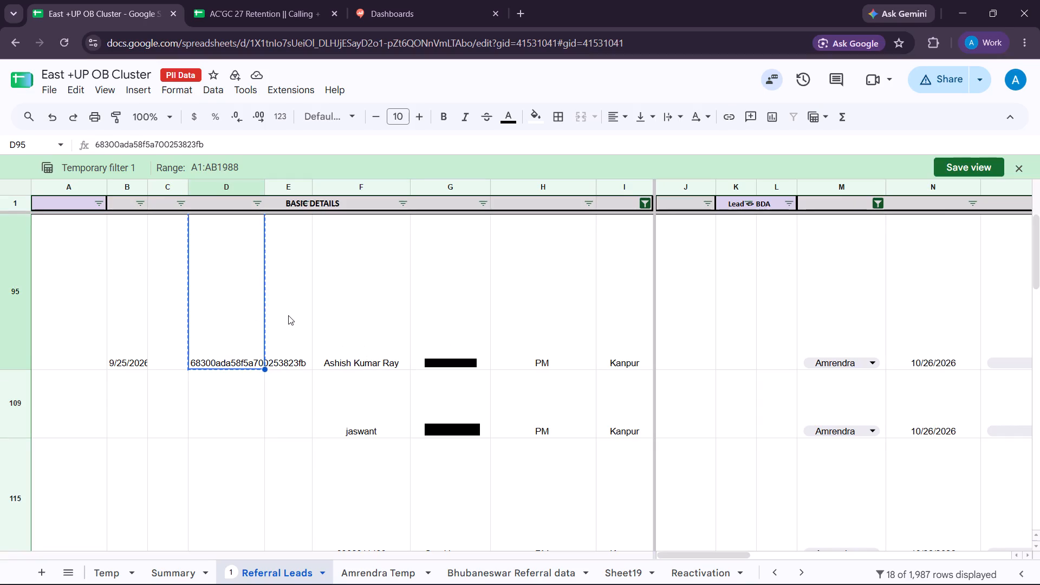
pyautogui.tripleClick(288, 315)
pyautogui.doubleClick(366, 302)
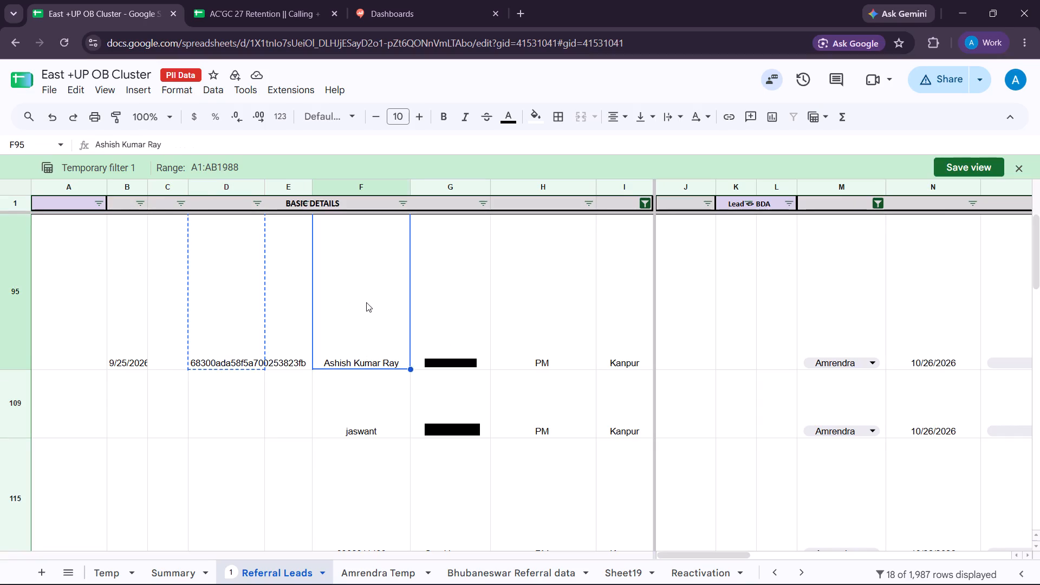
pyautogui.click(481, 314)
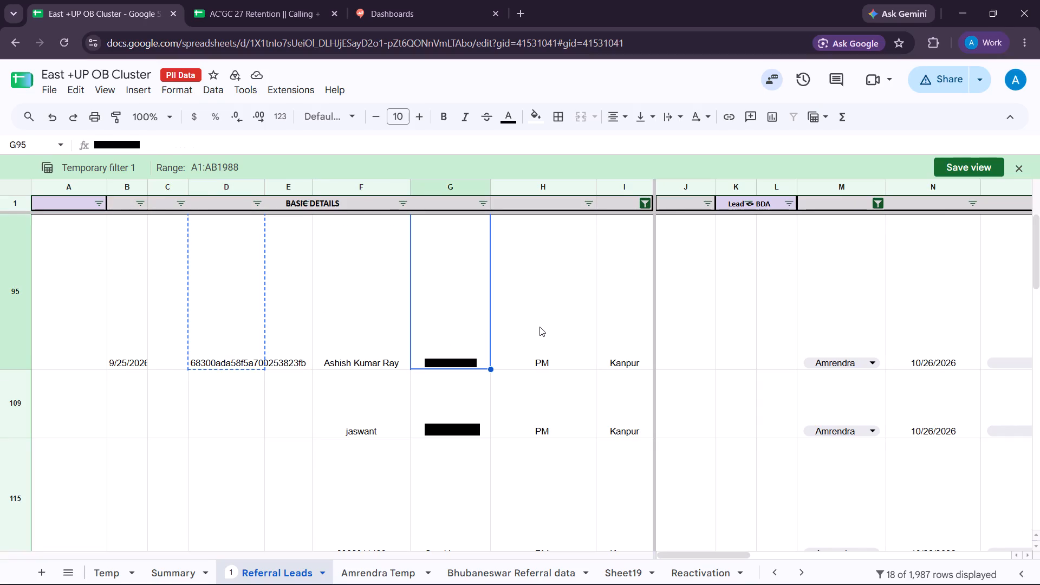
# Check the row 95 lead's status options in column P and read its dated call remarks in column W.
pyautogui.hscroll(-5, 539, 327)
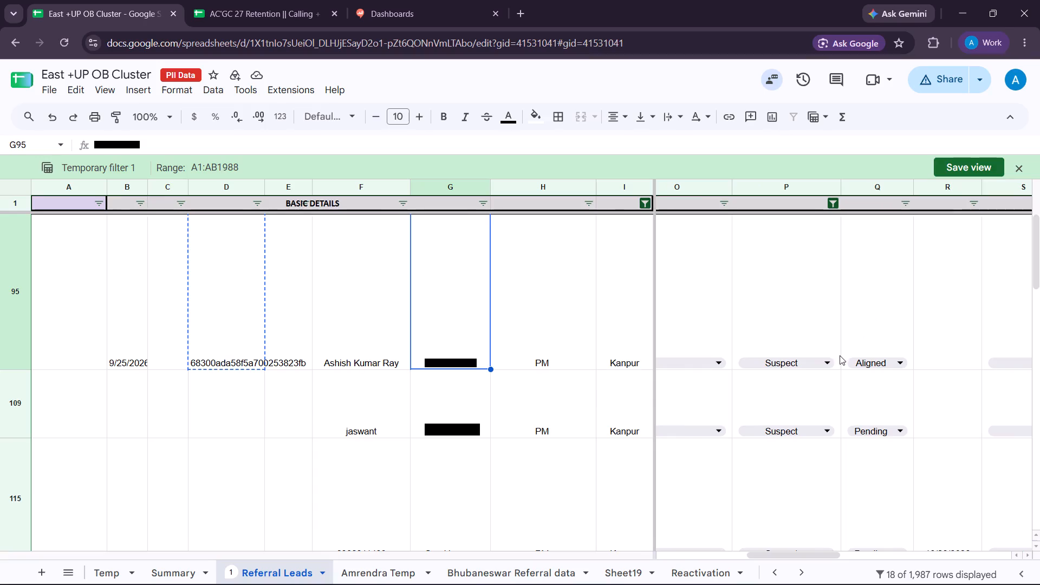
pyautogui.click(831, 360)
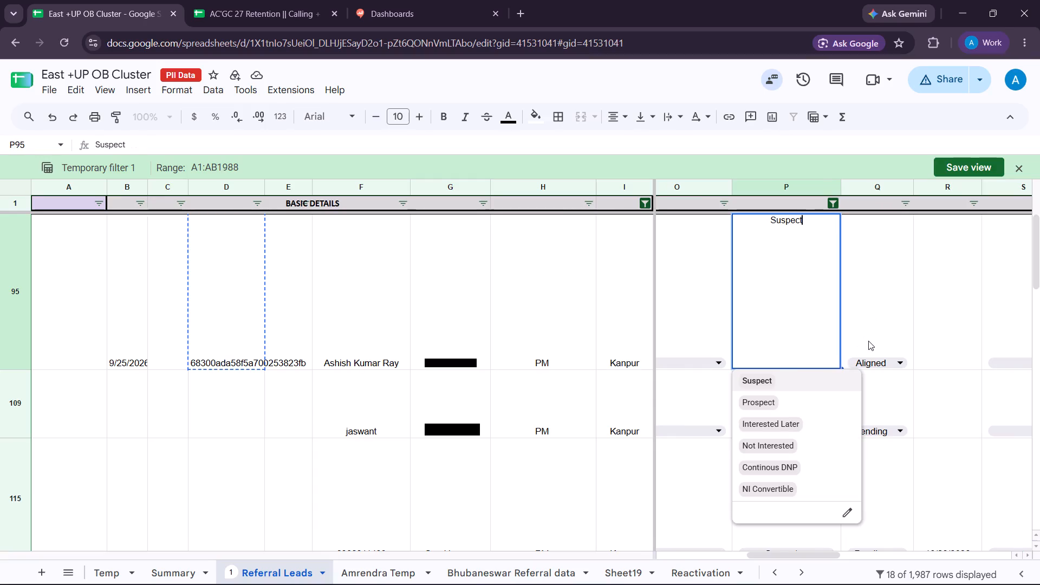
pyautogui.click(868, 341)
pyautogui.hscroll(-3, 882, 355)
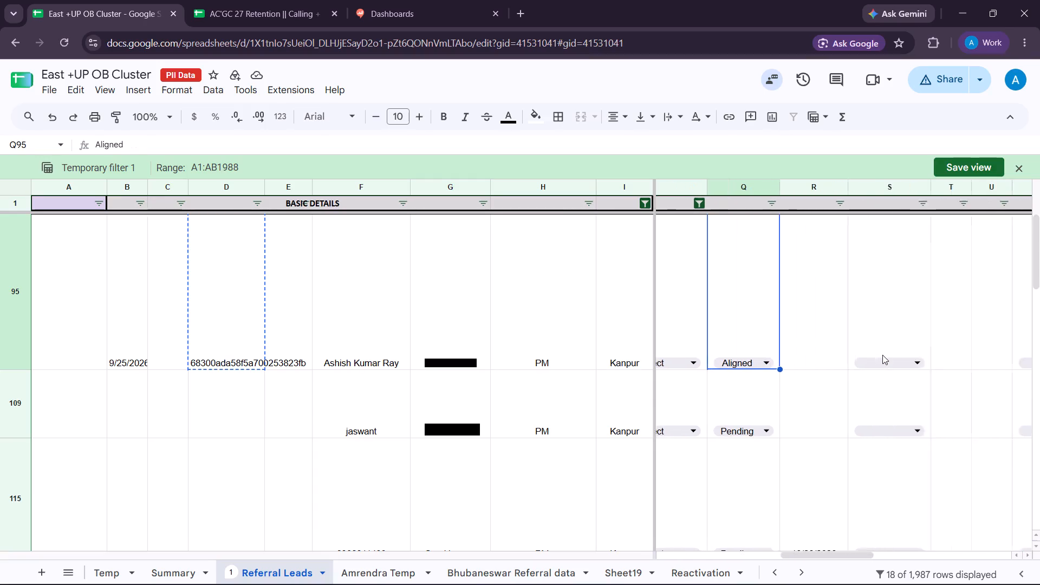
pyautogui.hscroll(-2, 882, 355)
pyautogui.hscroll(-2, 969, 358)
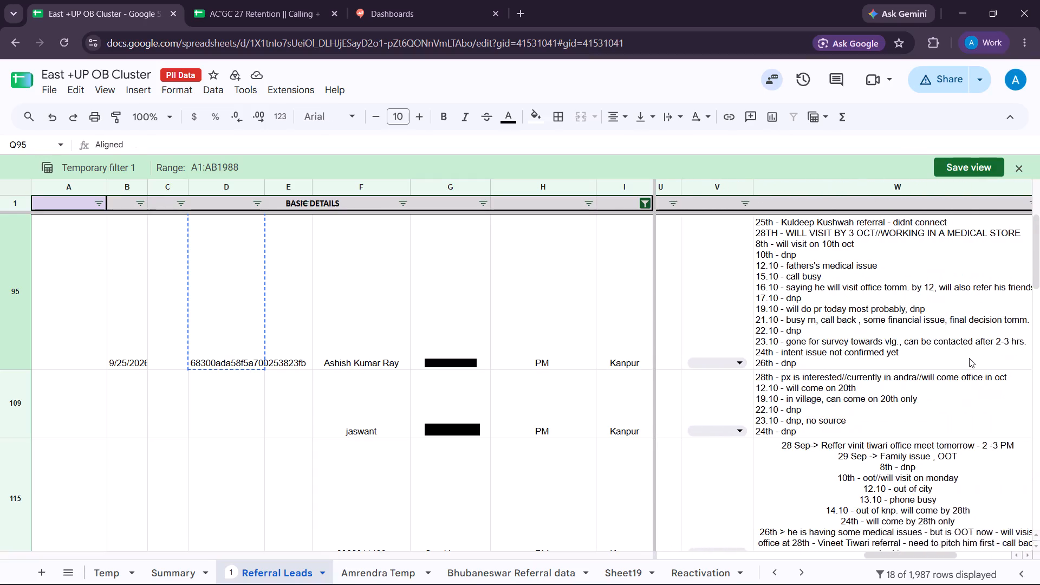
pyautogui.hscroll(-1, 969, 358)
# Recheck the row 95 lead's column P status options against its assignee and assigned date.
pyautogui.hscroll(3, 969, 358)
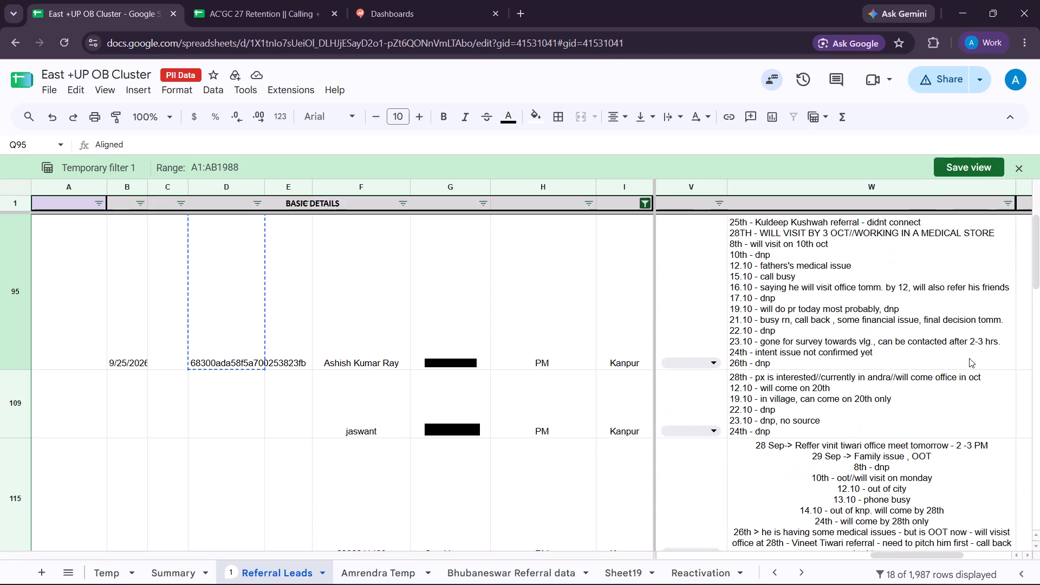
pyautogui.hscroll(1, 969, 358)
pyautogui.hscroll(3, 883, 356)
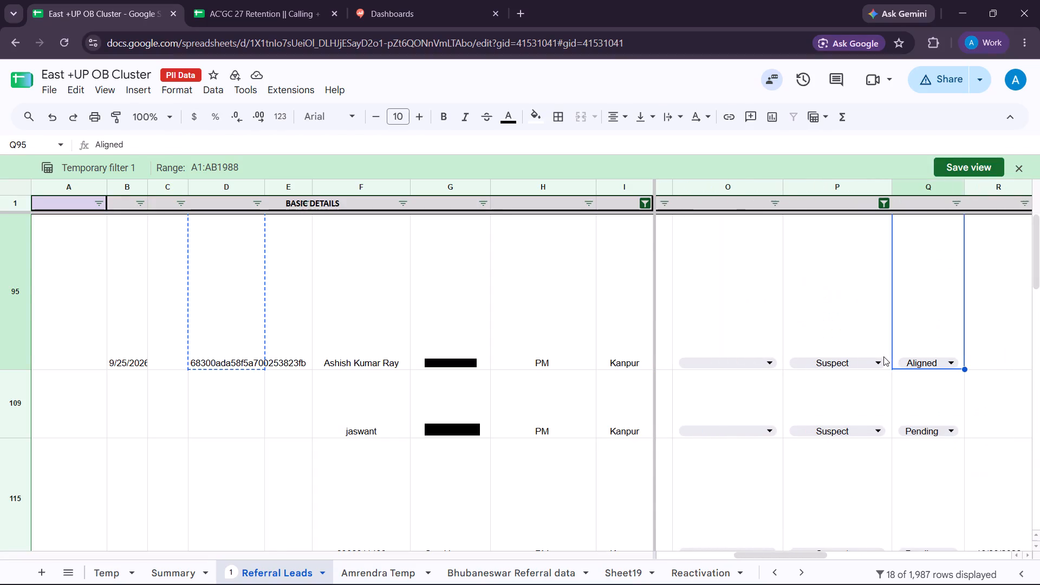
pyautogui.hscroll(1, 883, 356)
pyautogui.click(862, 363)
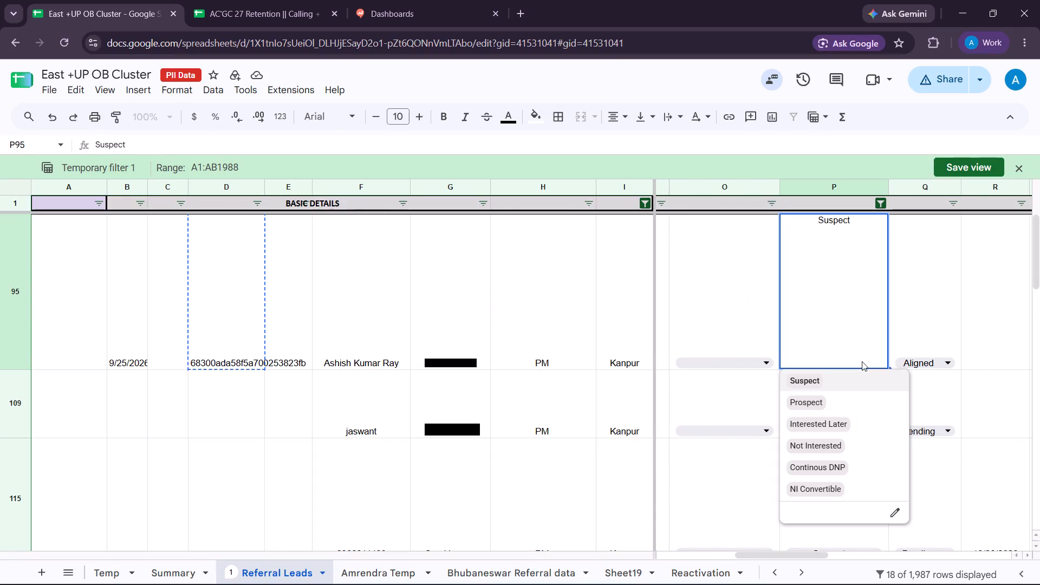
pyautogui.click(946, 275)
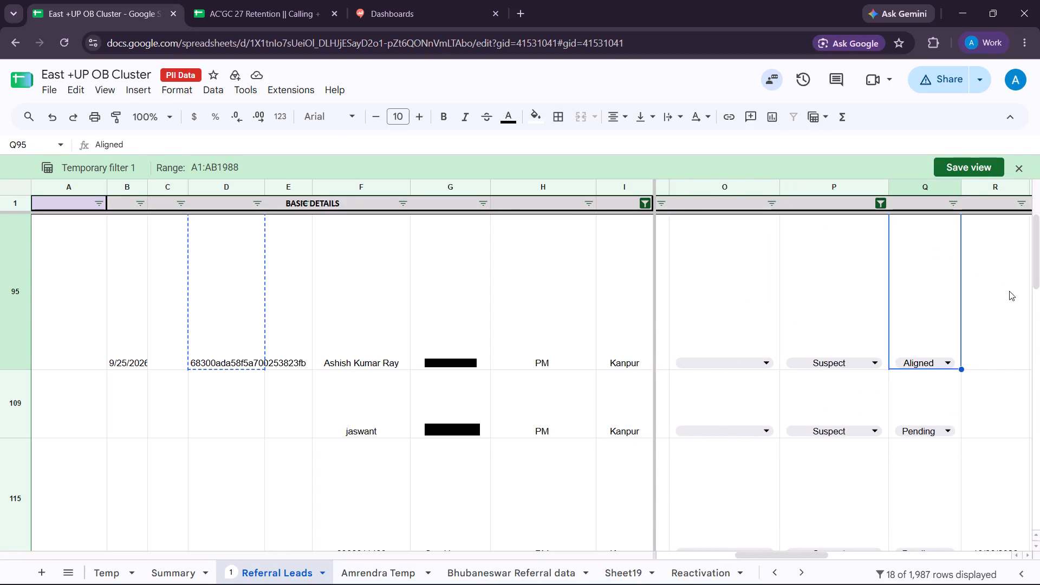
pyautogui.hscroll(3, 1009, 291)
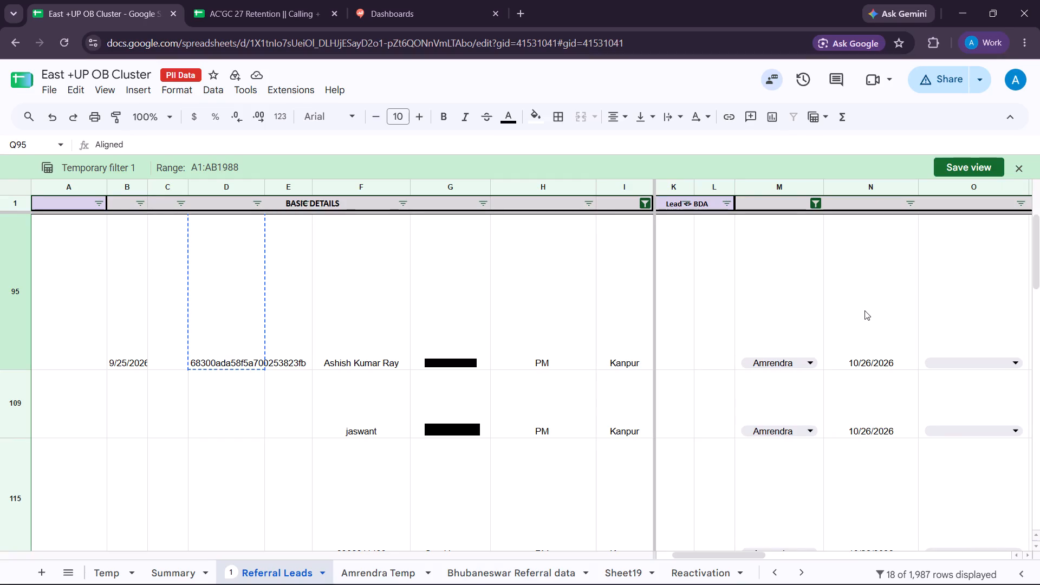
pyautogui.hscroll(-3, 864, 310)
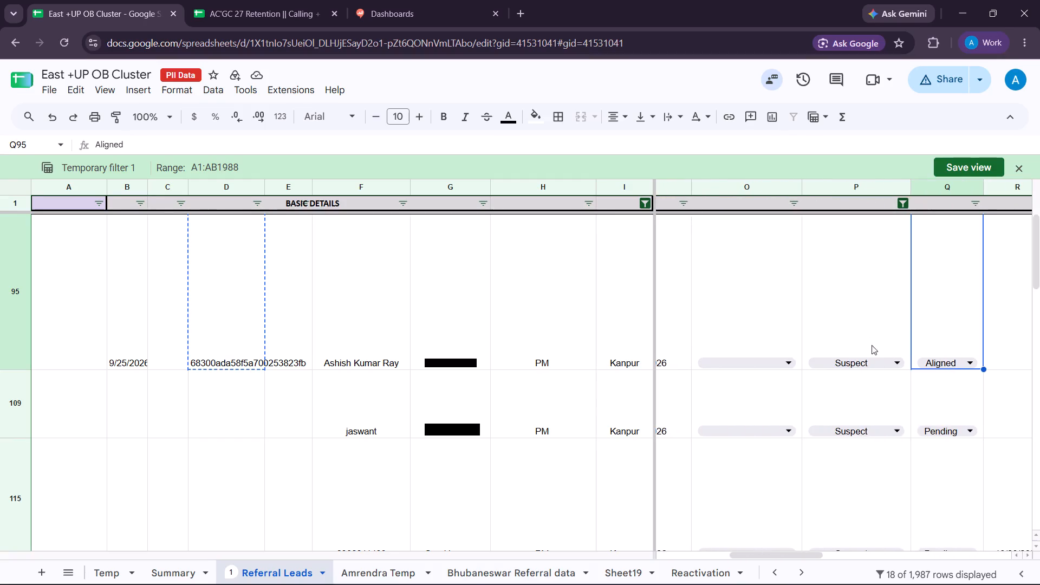
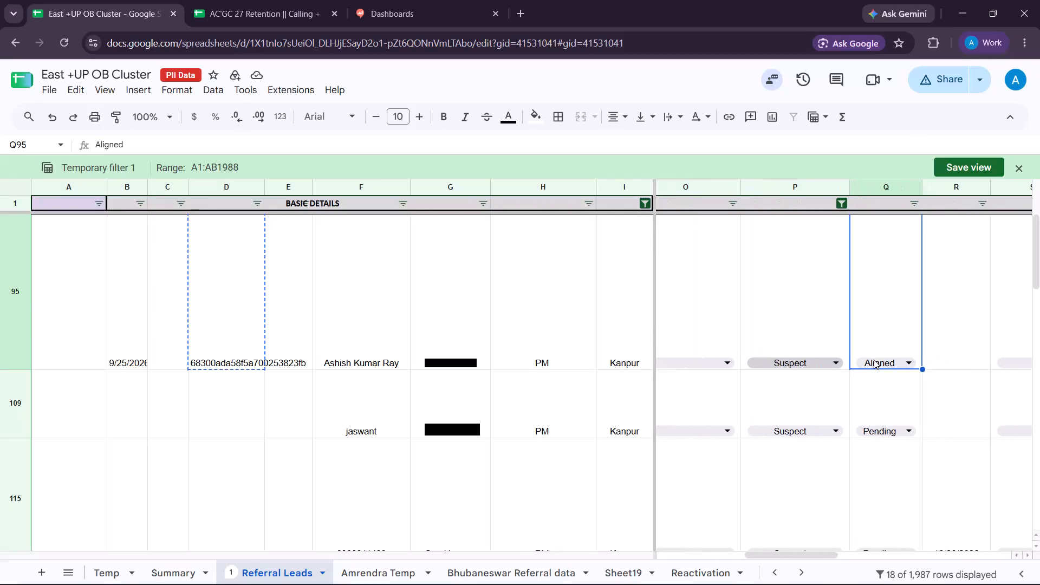
# Check the row 95 lead's column R cell, next to its column Q status.
pyautogui.click(964, 337)
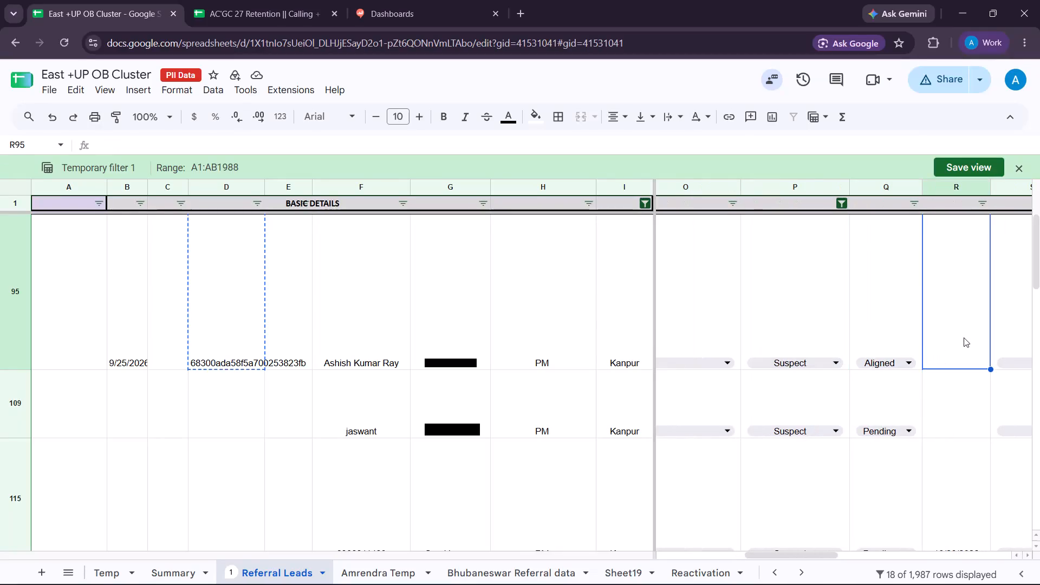
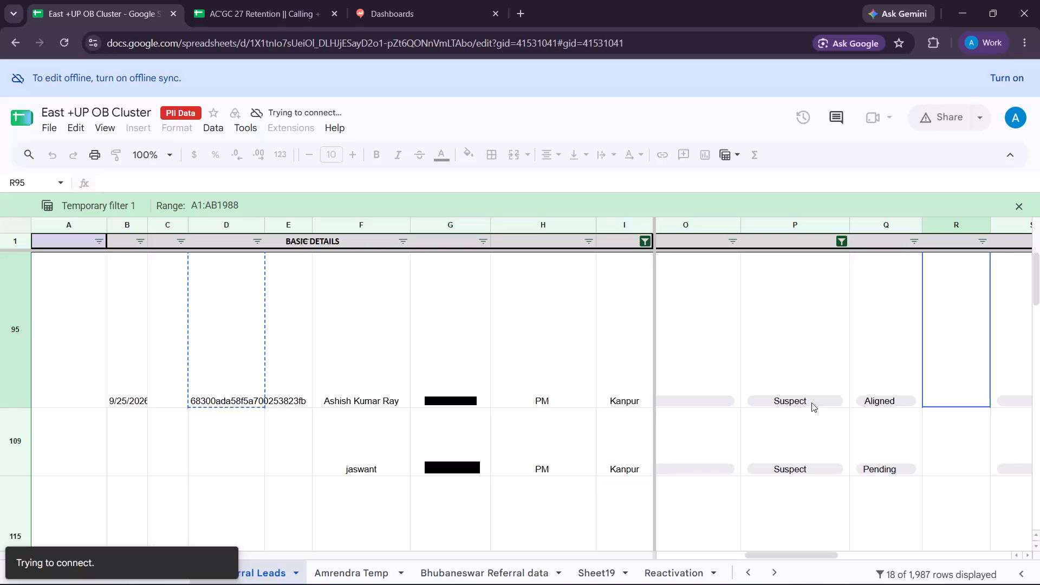
# Set the row 95 lead's column P status to Prospect and its column Q status to Pending.
pyautogui.click(811, 402)
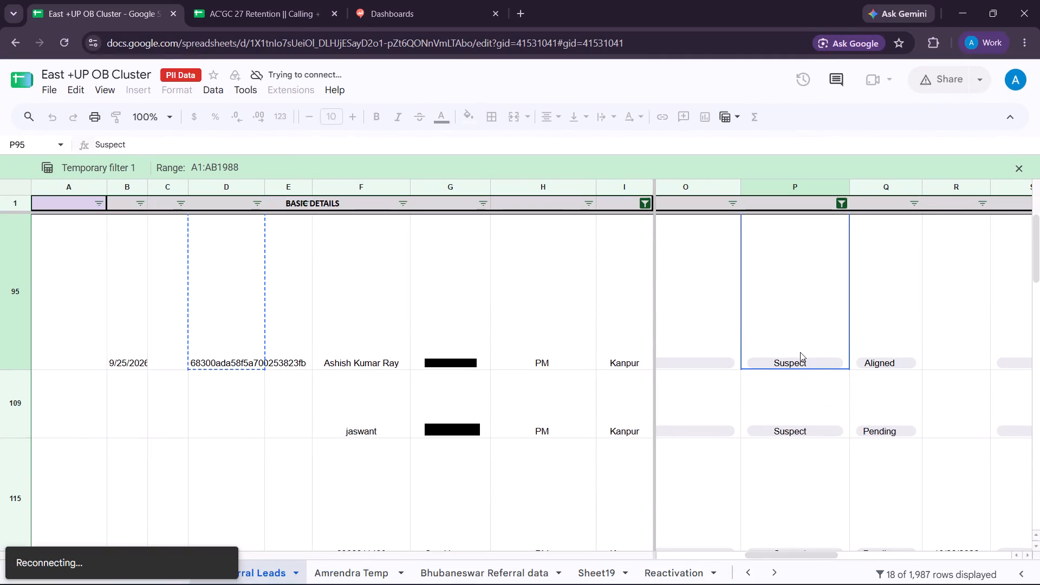
pyautogui.click(812, 358)
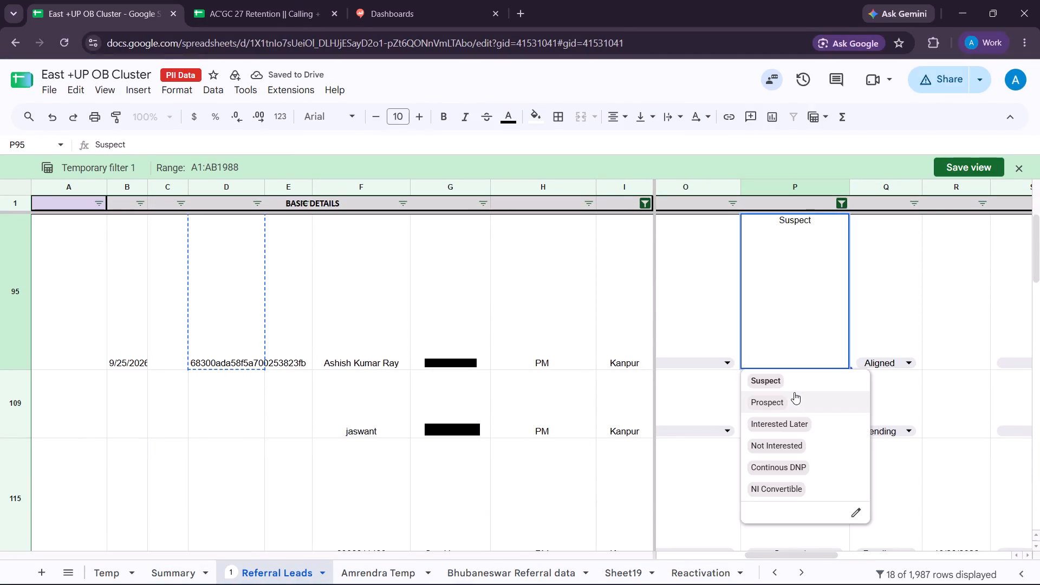
pyautogui.click(794, 392)
pyautogui.click(877, 361)
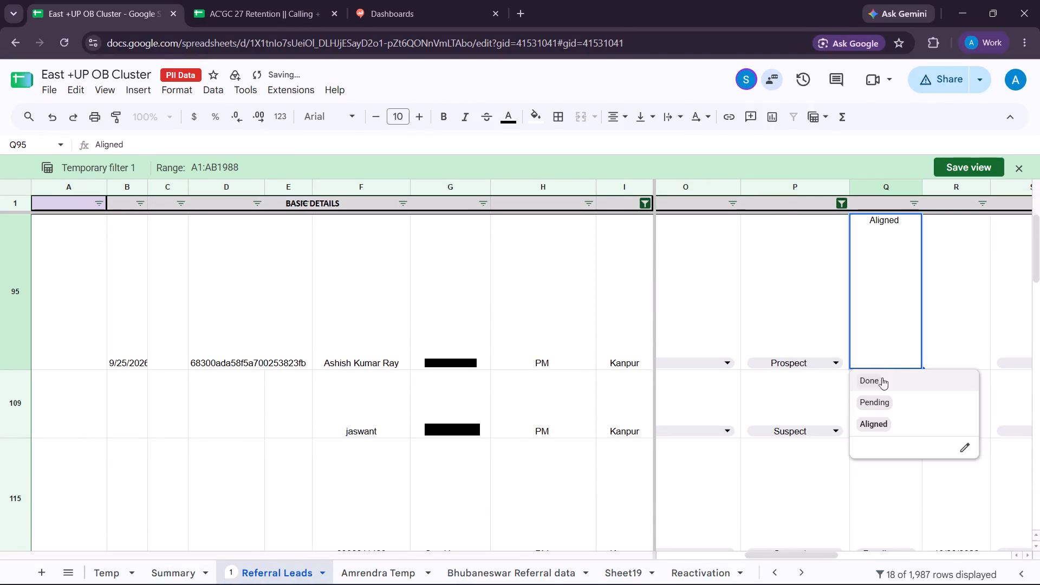
pyautogui.click(885, 395)
# Add the line "27th - interested and will tell by 29/10/26" at the end of the row 95 lead's column W call remarks.
pyautogui.hscroll(-3, 885, 395)
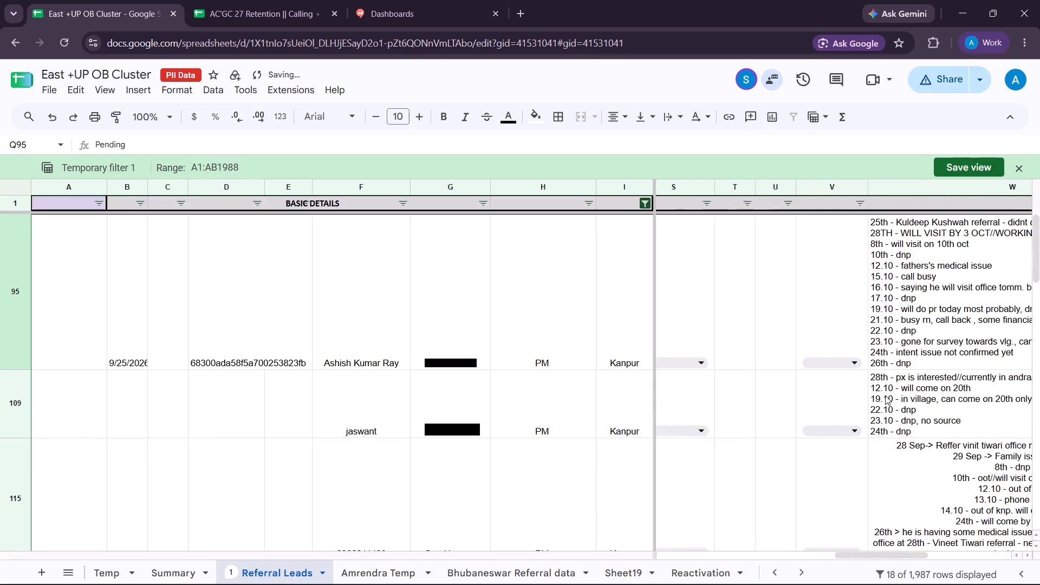
pyautogui.hscroll(-3, 885, 395)
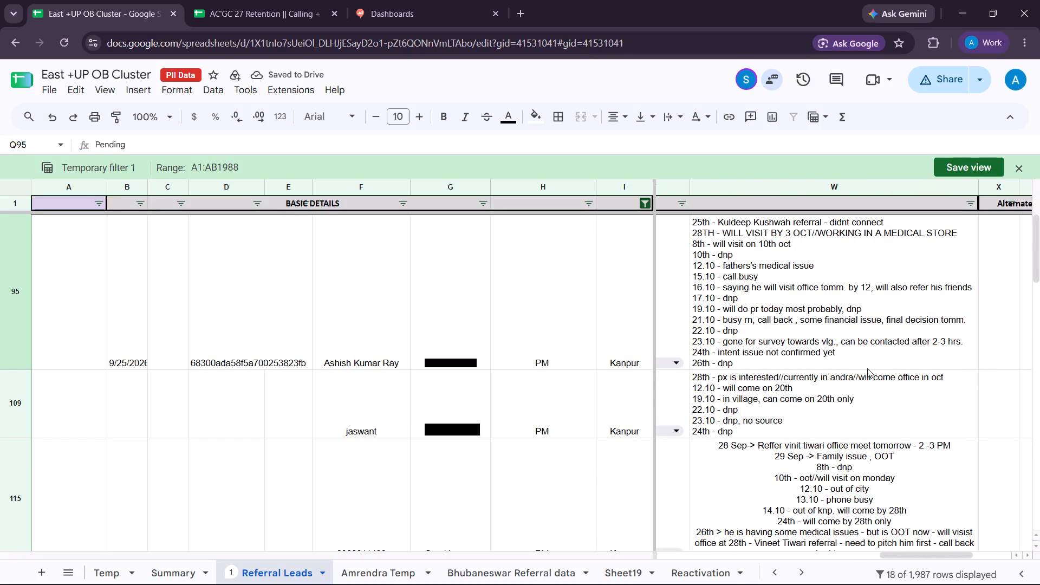
pyautogui.doubleClick(868, 360)
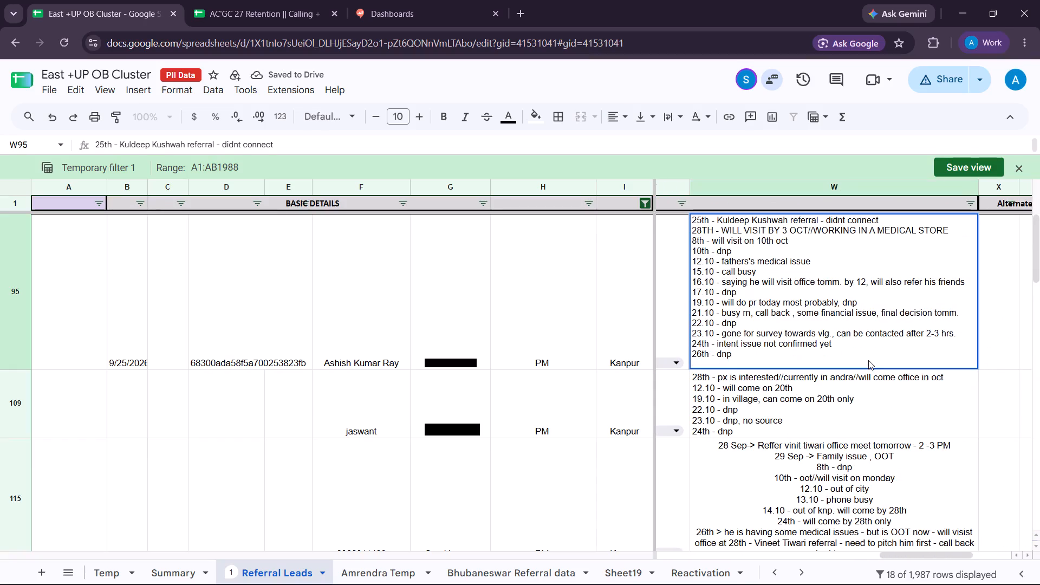
pyautogui.press('space')
pyautogui.press('space')
pyautogui.press('space')
pyautogui.press('space')
pyautogui.press('space')
pyautogui.press('space')
pyautogui.press('space')
pyautogui.press('space')
pyautogui.press('space')
pyautogui.press('space')
pyautogui.press('space')
pyautogui.press('space')
pyautogui.press('space')
pyautogui.press('space')
pyautogui.press('space')
pyautogui.press('space')
pyautogui.press('space')
pyautogui.press('space')
pyautogui.press('space')
pyautogui.press('space')
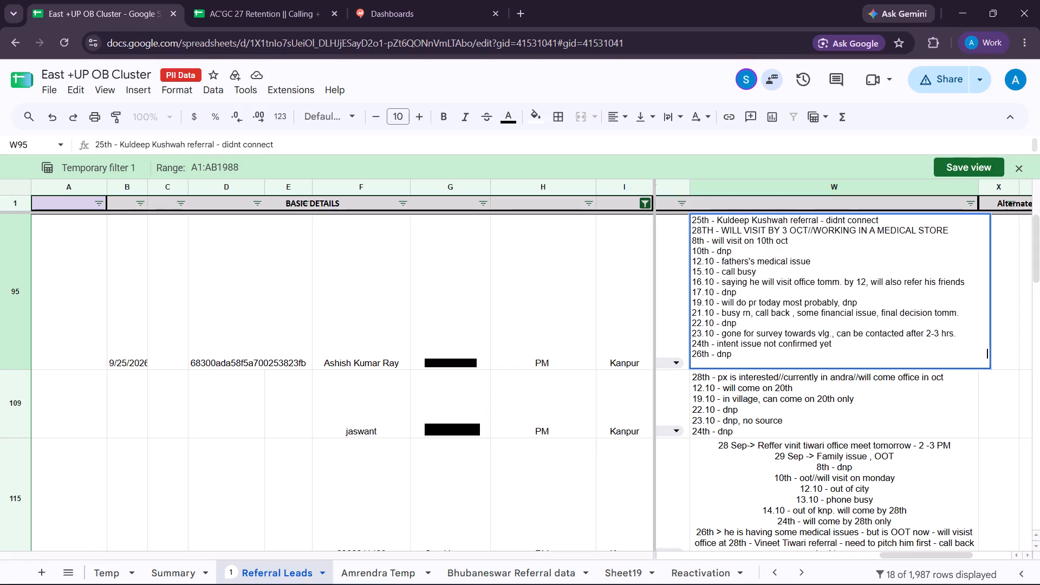
pyautogui.write('24')
pyautogui.write('--')
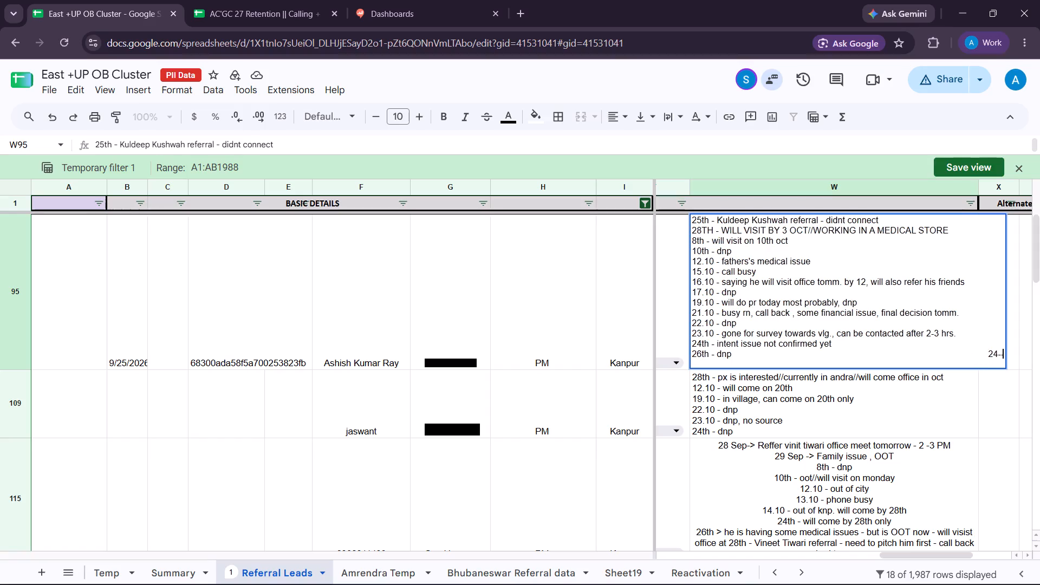
pyautogui.press('BackSpace')
pyautogui.press('BackSpace')
pyautogui.press('BackSpace')
pyautogui.press('BackSpace')
pyautogui.press('space')
pyautogui.press('space')
pyautogui.press('space')
pyautogui.press('space')
pyautogui.press('space')
pyautogui.press('space')
pyautogui.press('space')
pyautogui.press('space')
pyautogui.press('space')
pyautogui.press('space')
pyautogui.press('space')
pyautogui.press('space')
pyautogui.press('space')
pyautogui.press('space')
pyautogui.press('space')
pyautogui.press('space')
pyautogui.press('space')
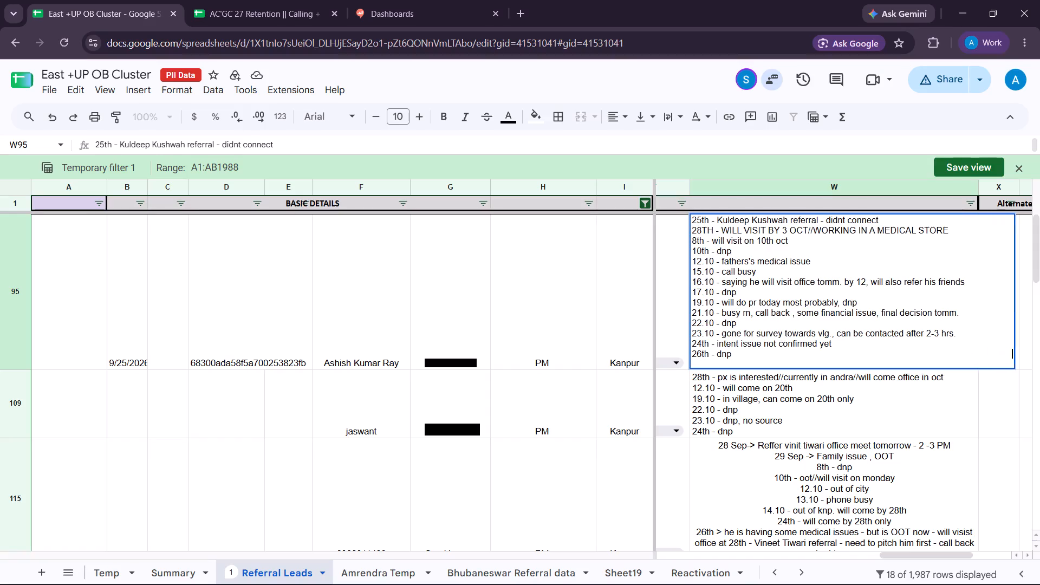
pyautogui.write('27')
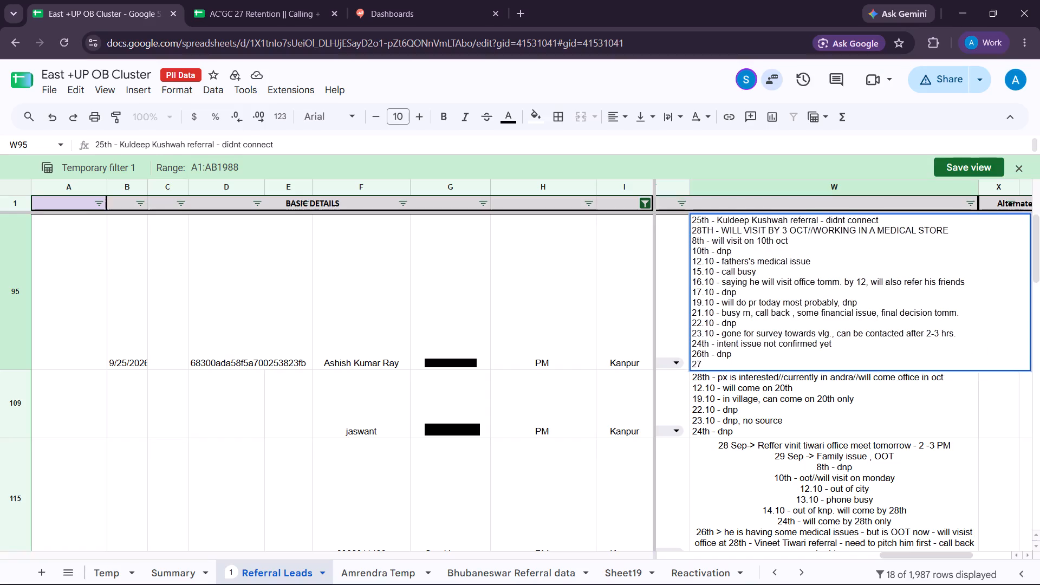
pyautogui.write('th')
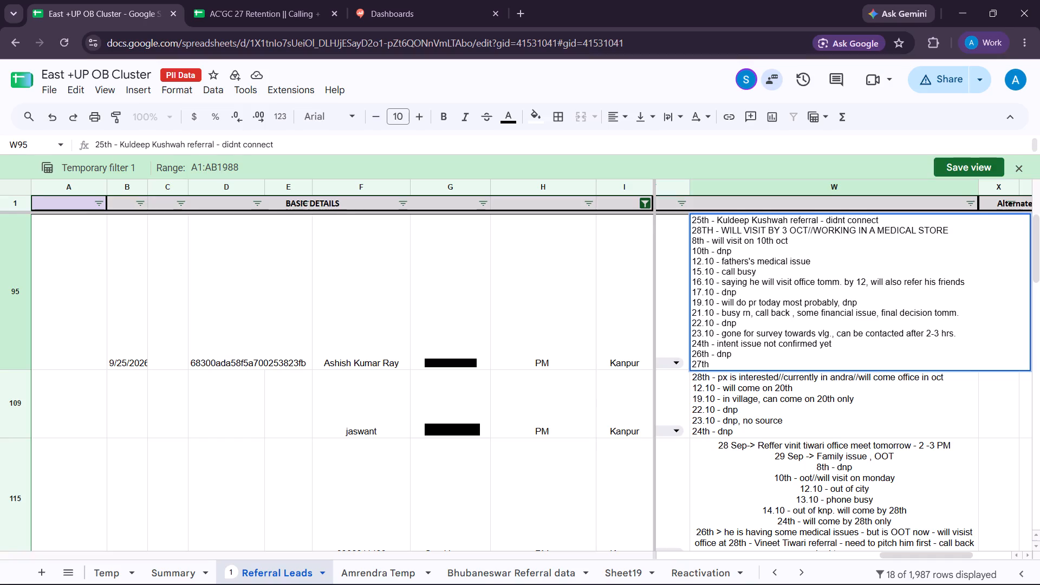
pyautogui.press('space')
pyautogui.write('-')
pyautogui.press('space')
pyautogui.press('w')
pyautogui.write('ill')
pyautogui.press('space')
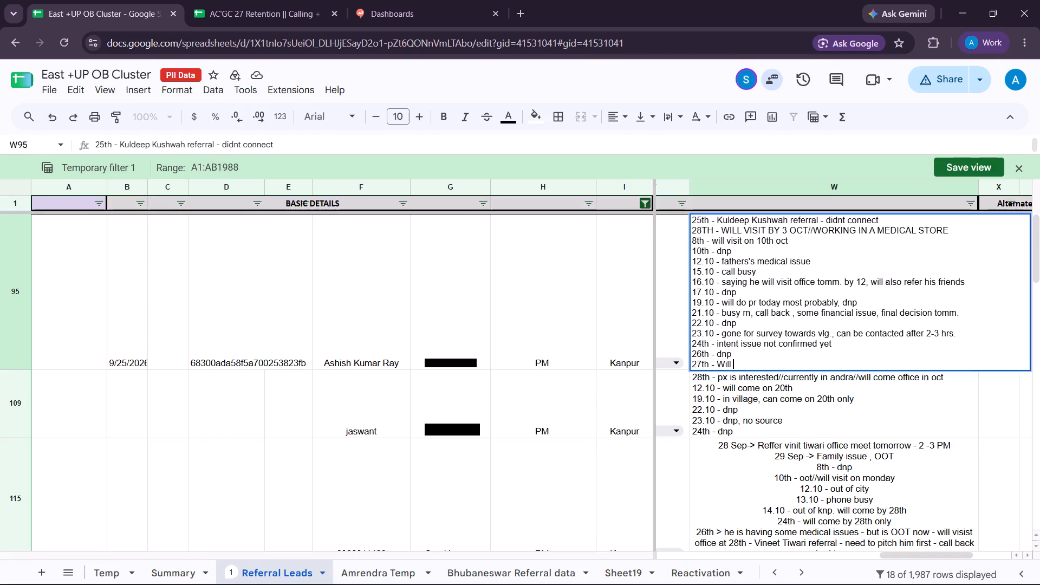
pyautogui.press('BackSpace')
pyautogui.press('BackSpace')
pyautogui.press('BackSpace')
pyautogui.press('BackSpace')
pyautogui.press('BackSpace')
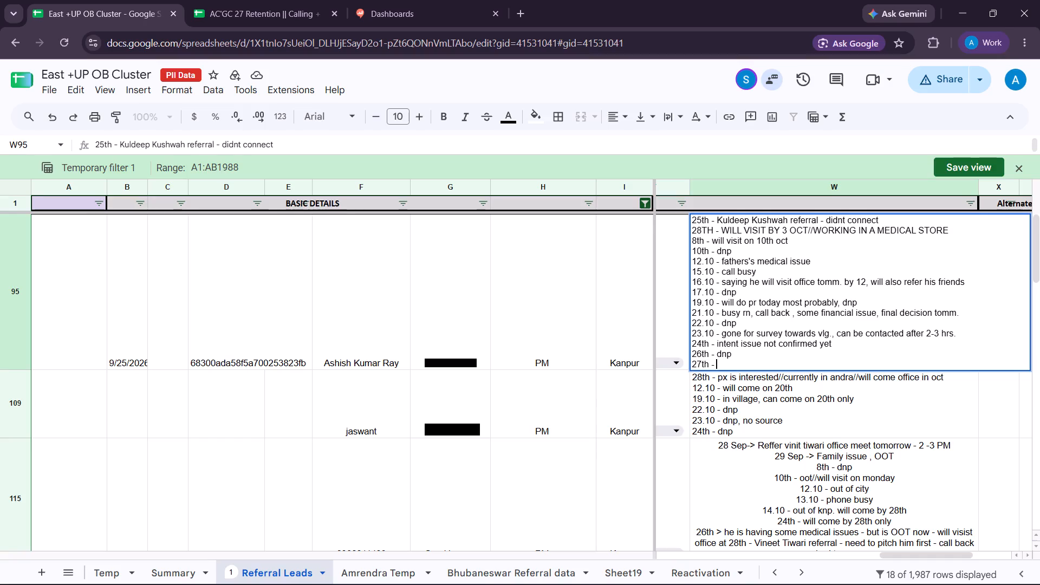
pyautogui.write('inter')
pyautogui.write('ested and will tell')
pyautogui.press('space')
pyautogui.write('hid')
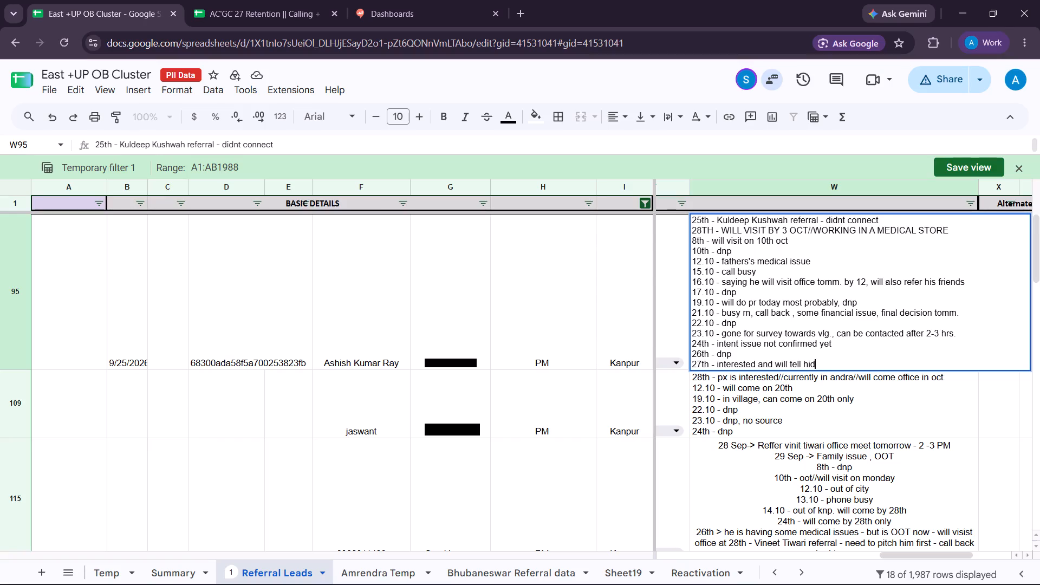
pyautogui.press('space')
pyautogui.press('BackSpace')
pyautogui.press('BackSpace')
pyautogui.write('s')
pyautogui.press('space')
pyautogui.press('BackSpace')
pyautogui.press('BackSpace')
pyautogui.press('BackSpace')
pyautogui.press('BackSpace')
pyautogui.press('BackSpace')
pyautogui.press('space')
pyautogui.write('by')
pyautogui.press('space')
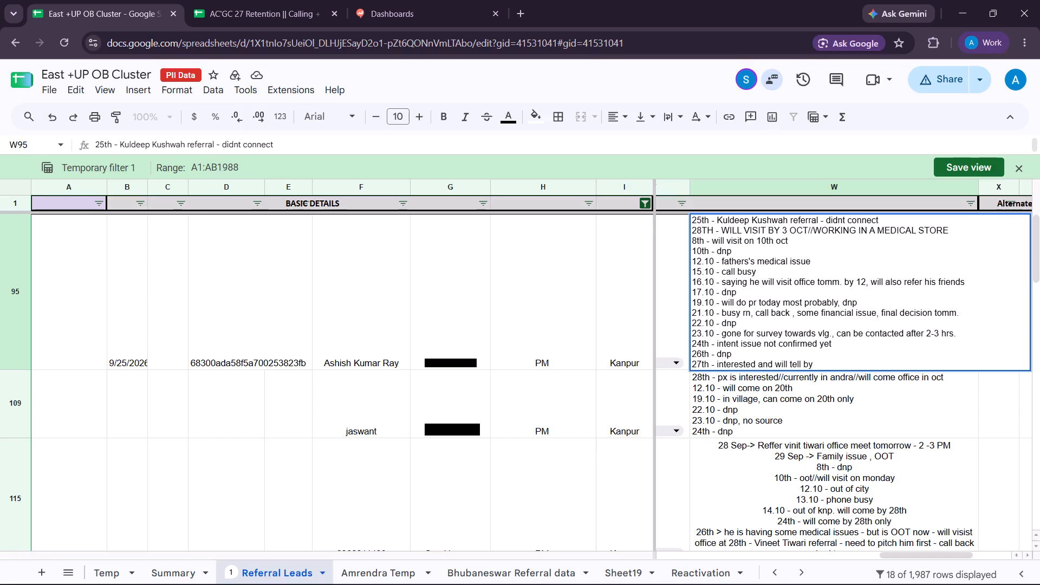
pyautogui.write('29')
pyautogui.press('space')
pyautogui.press('BackSpace')
pyautogui.press('/')
pyautogui.write('10')
pyautogui.press('/')
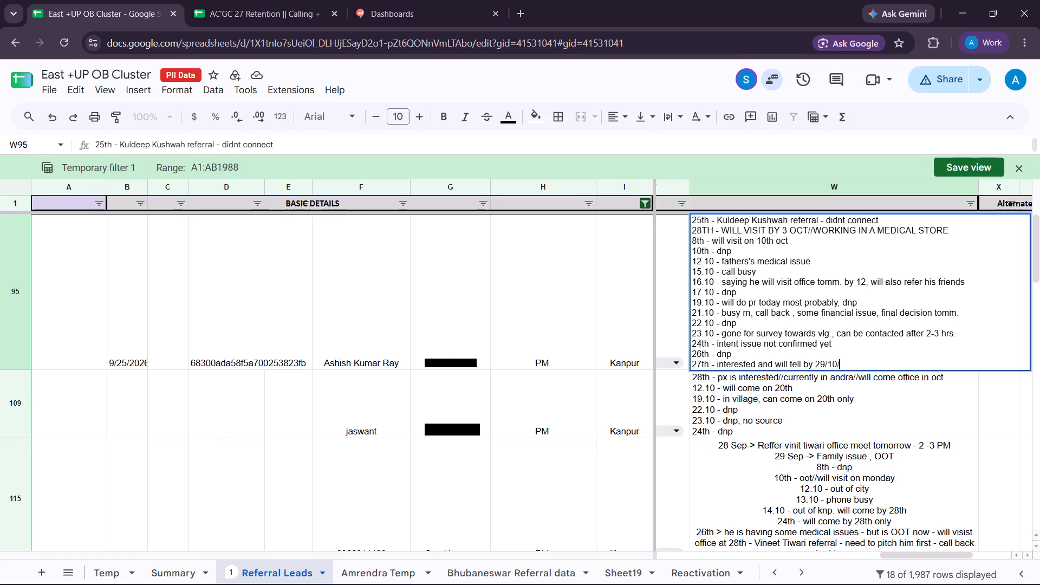
pyautogui.write('20')
pyautogui.press('BackSpace')
pyautogui.press('6')
pyautogui.press('Return')
# Review the column P to R statuses of the Kanpur leads below row 95.
pyautogui.hscroll(3, 740, 450)
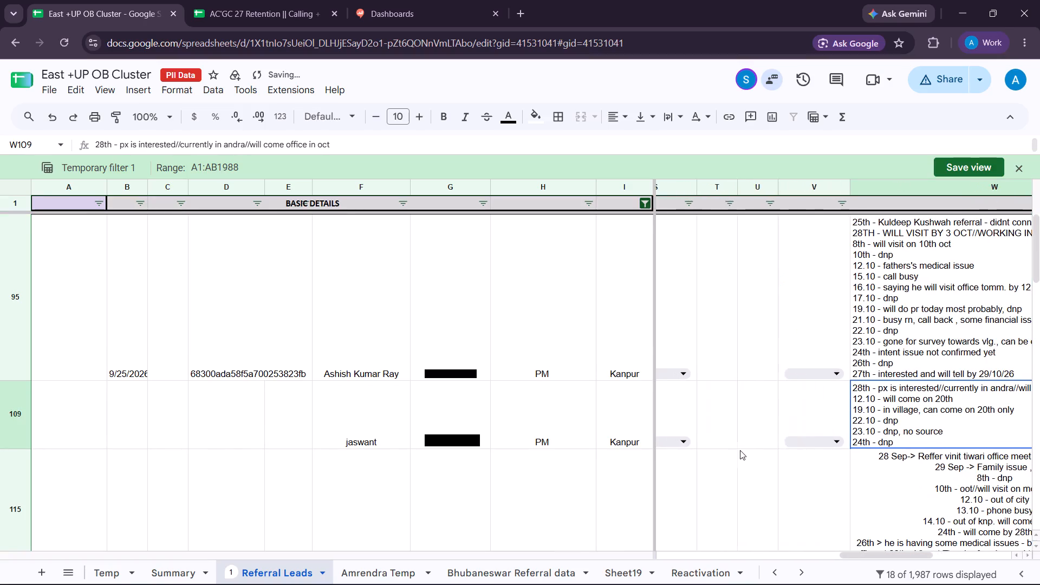
pyautogui.hscroll(1, 740, 450)
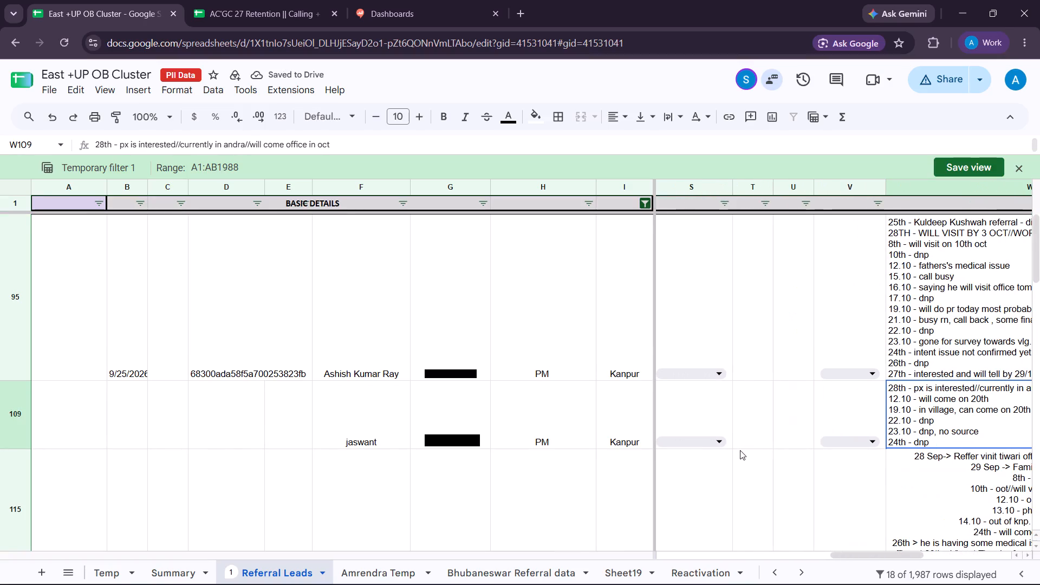
pyautogui.hscroll(3, 740, 450)
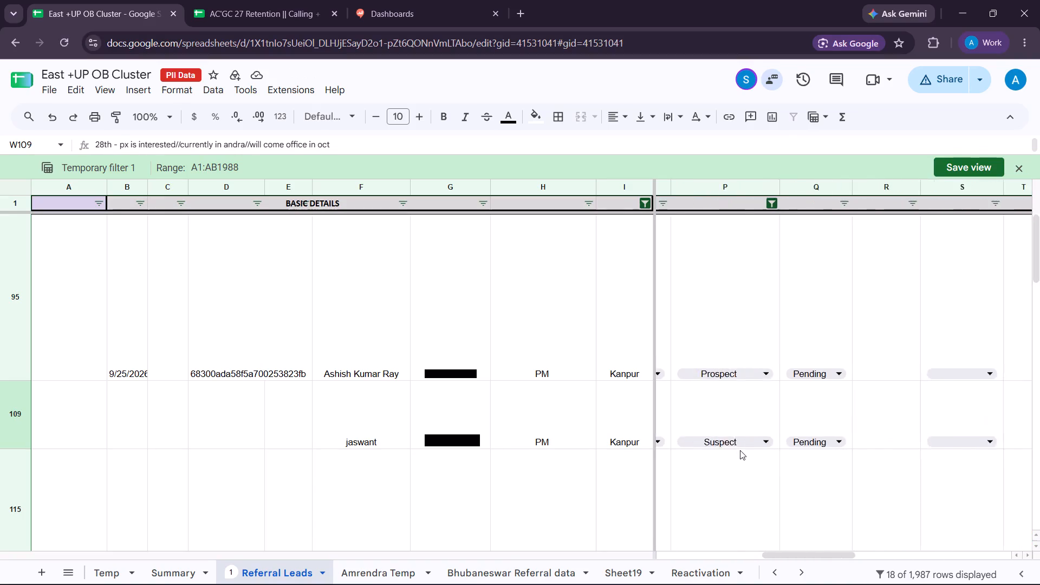
pyautogui.hscroll(2, 740, 450)
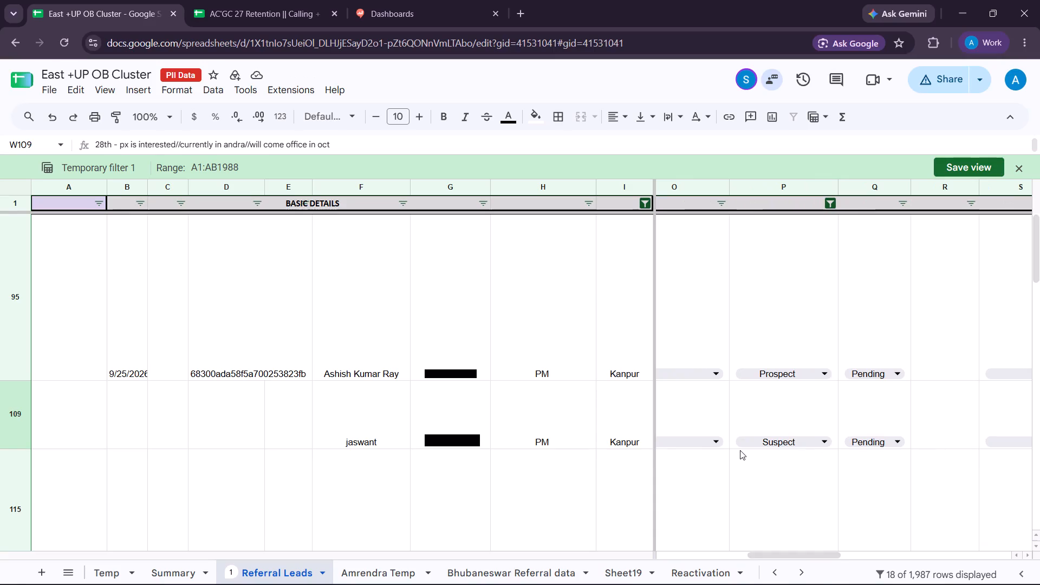
pyautogui.scroll(-1, 740, 450)
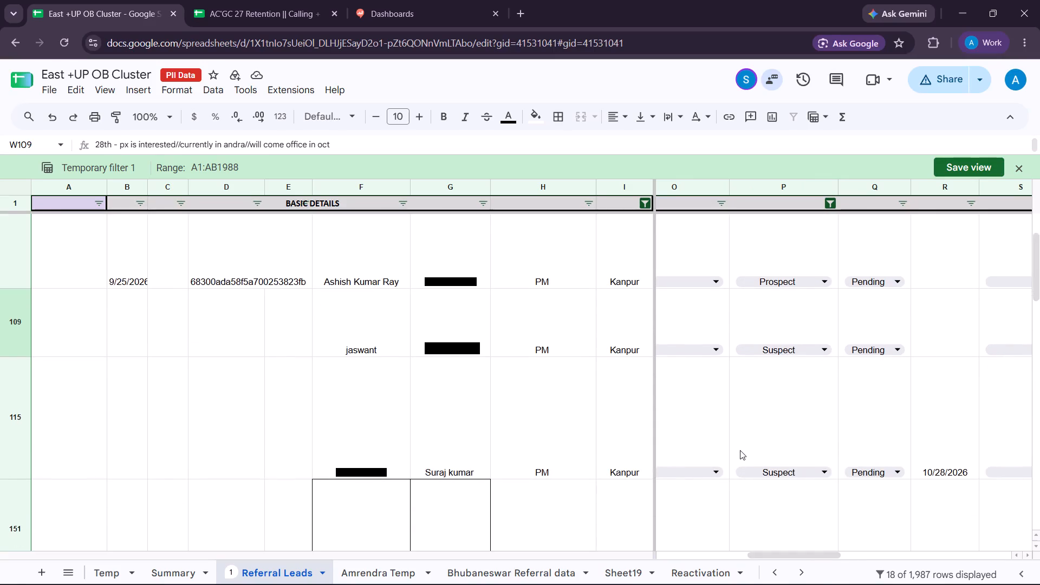
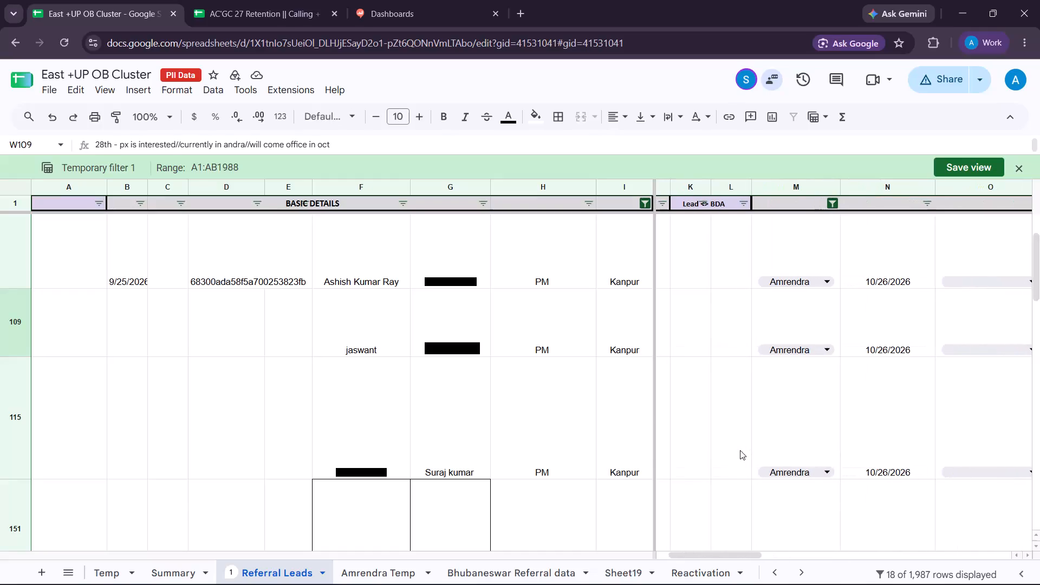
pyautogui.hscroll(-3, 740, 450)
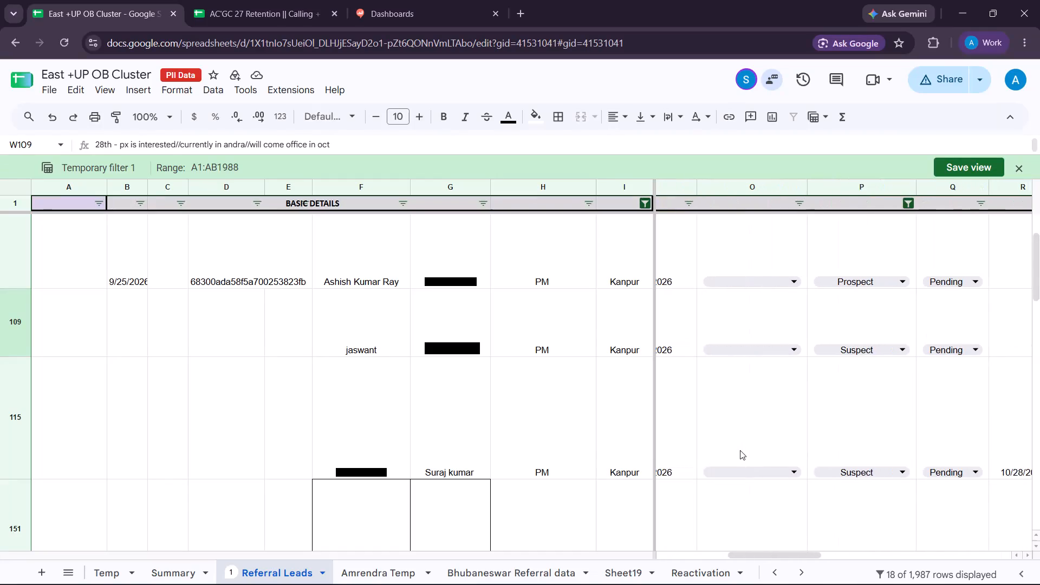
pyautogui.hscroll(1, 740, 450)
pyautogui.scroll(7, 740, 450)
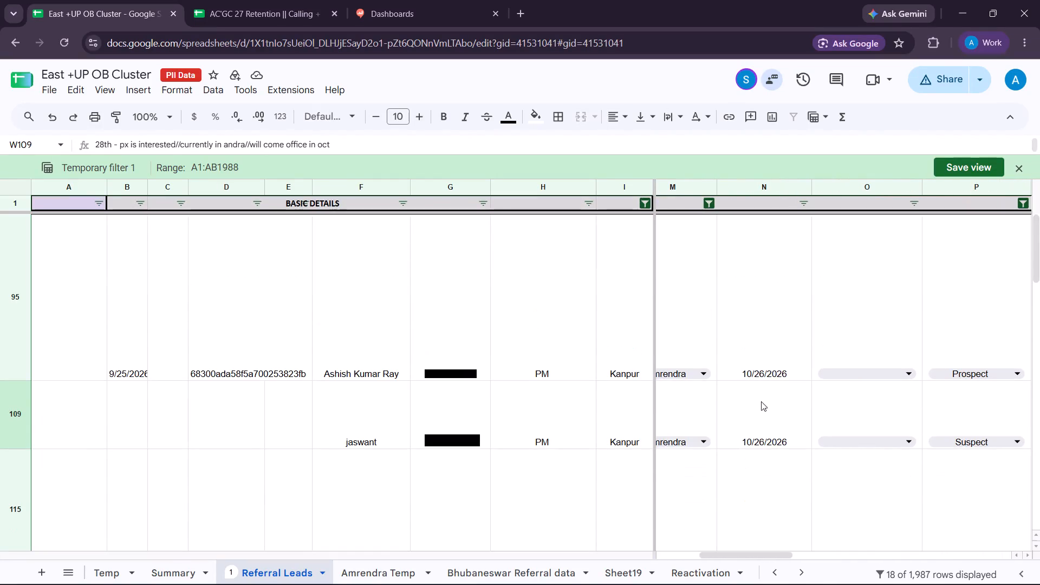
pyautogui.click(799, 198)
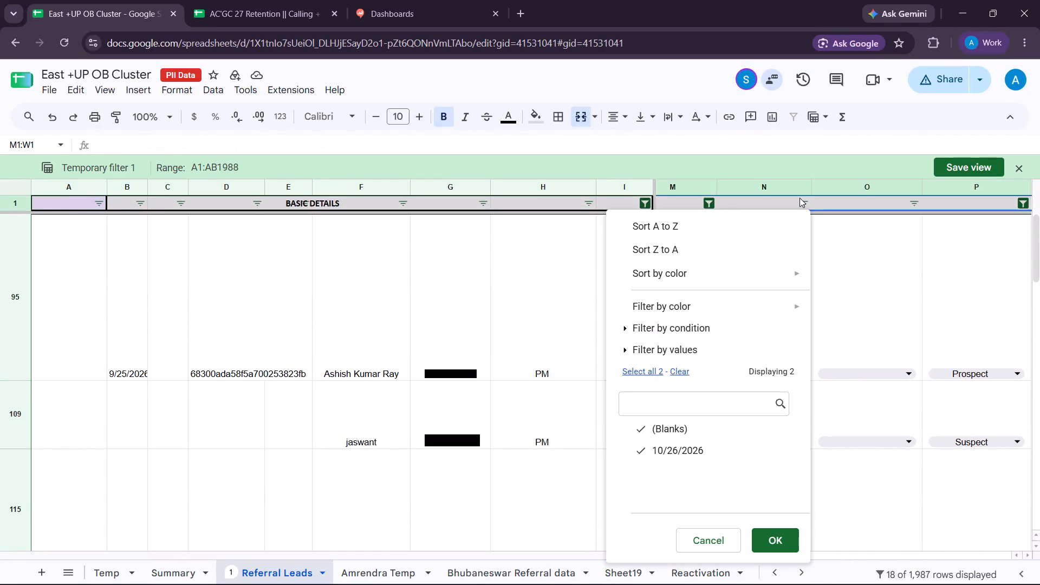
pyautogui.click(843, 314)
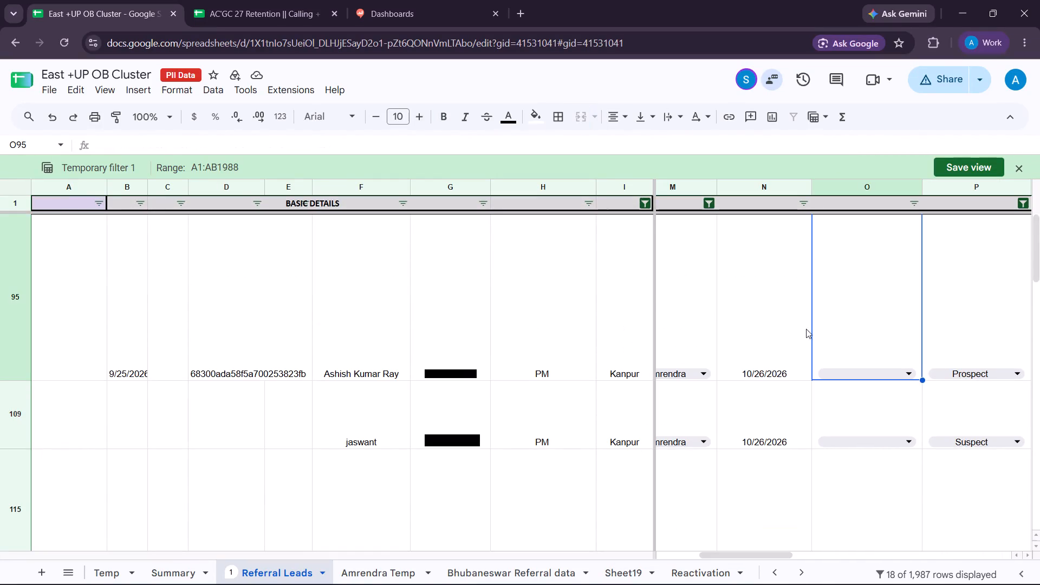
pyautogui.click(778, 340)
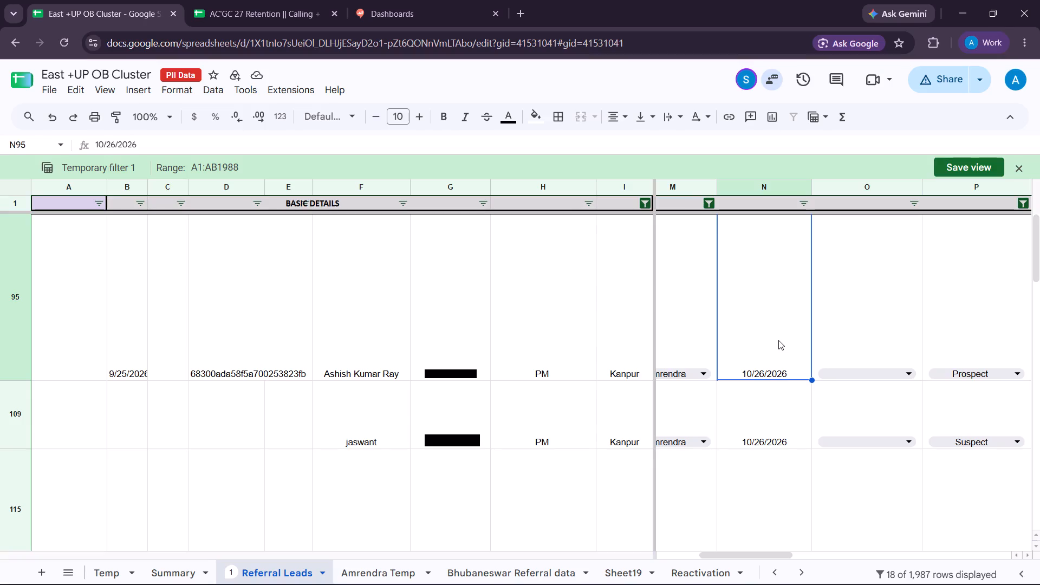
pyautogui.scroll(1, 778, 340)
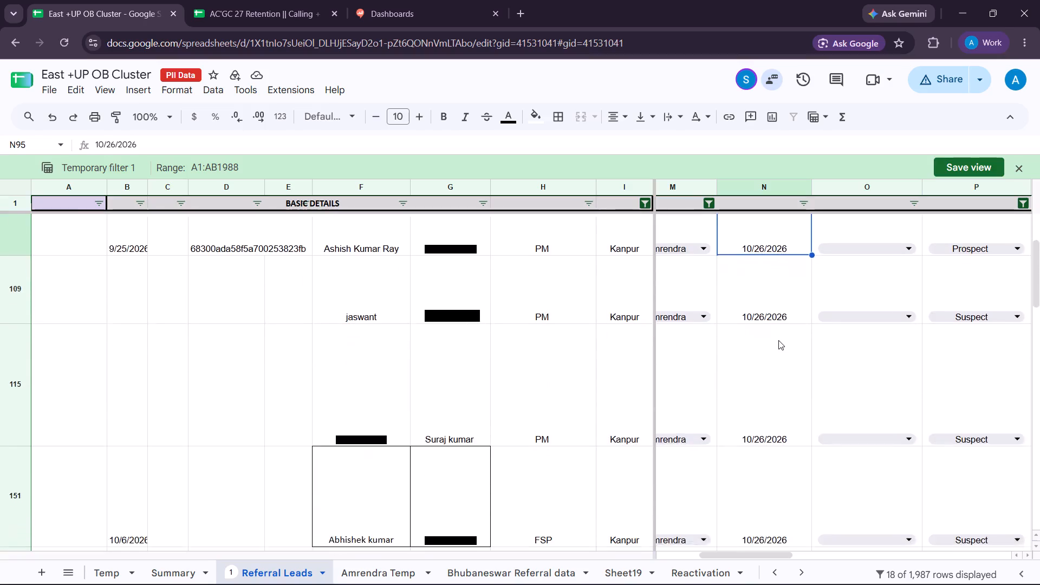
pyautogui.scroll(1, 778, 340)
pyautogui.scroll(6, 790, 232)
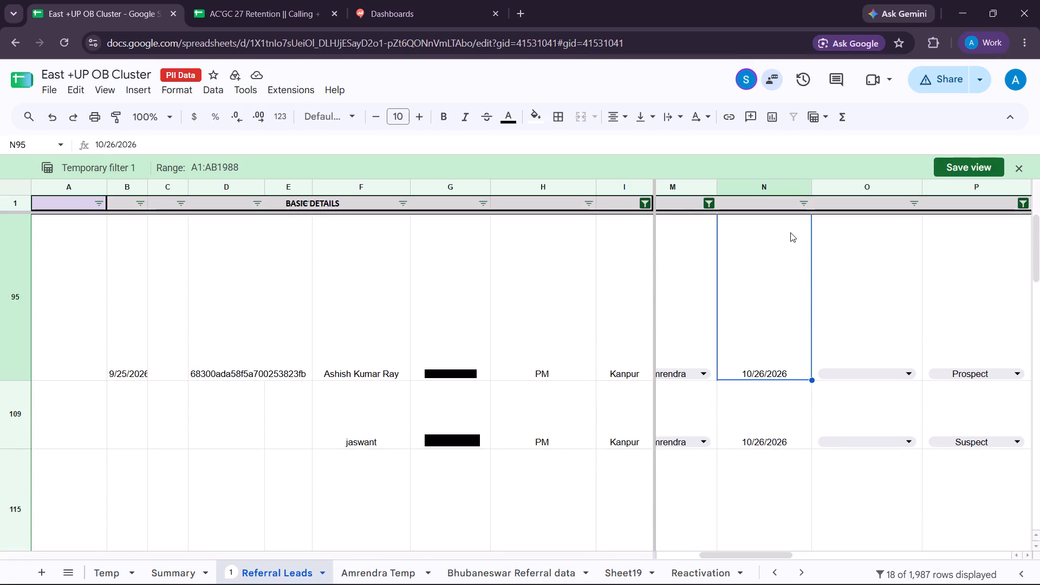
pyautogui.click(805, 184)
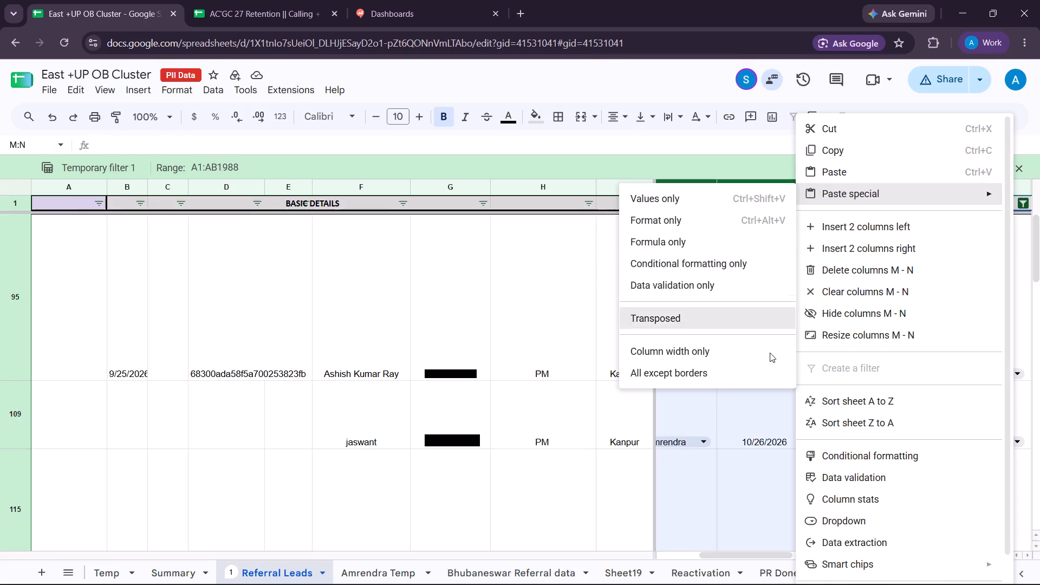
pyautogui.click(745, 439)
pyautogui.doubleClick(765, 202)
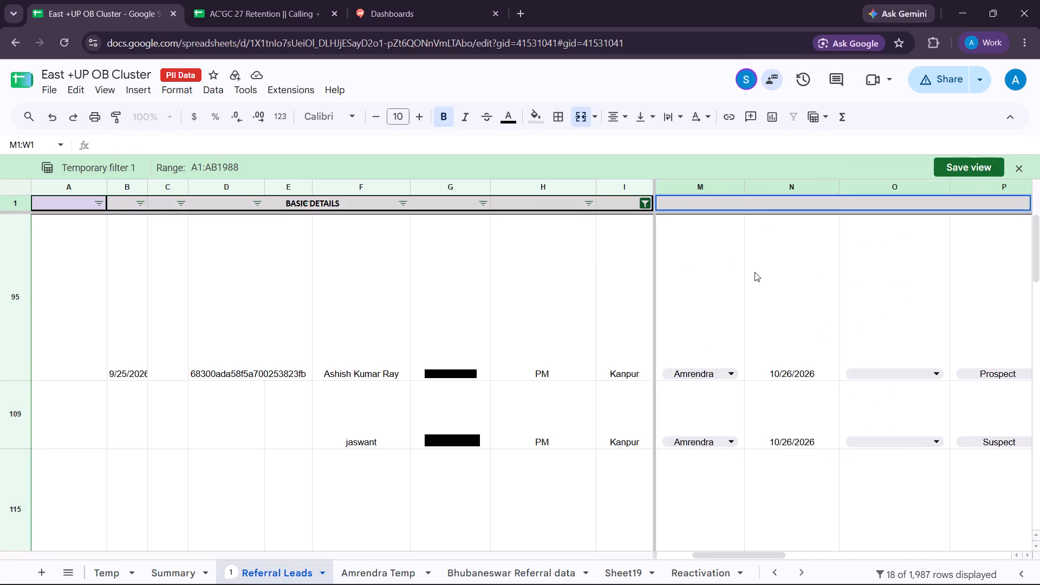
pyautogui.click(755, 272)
# Set the row 95 lead's column O call status to Connected.
pyautogui.scroll(-1, 755, 272)
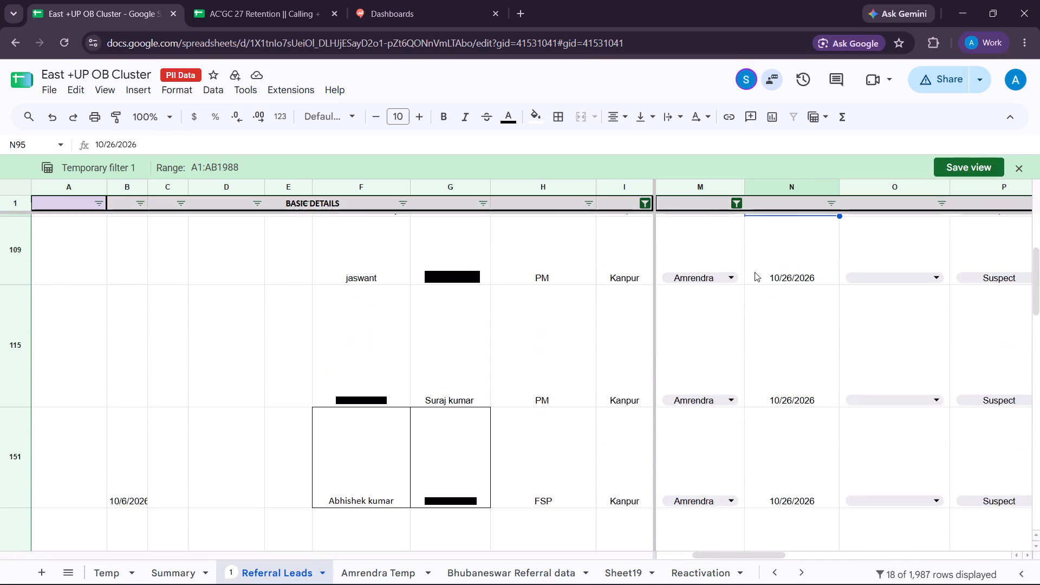
pyautogui.scroll(2, 755, 272)
pyautogui.hscroll(-1, 755, 272)
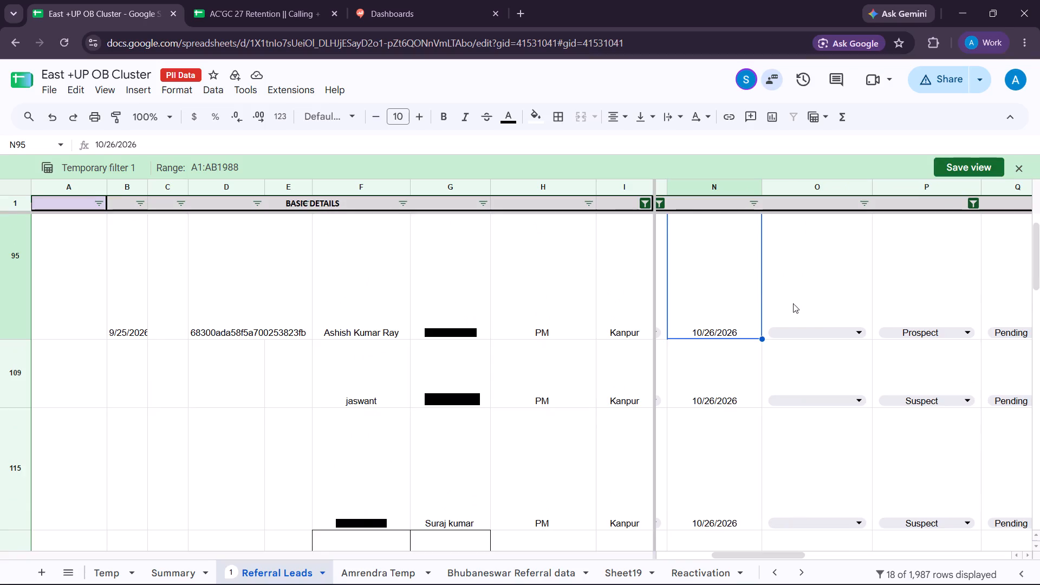
pyautogui.click(833, 331)
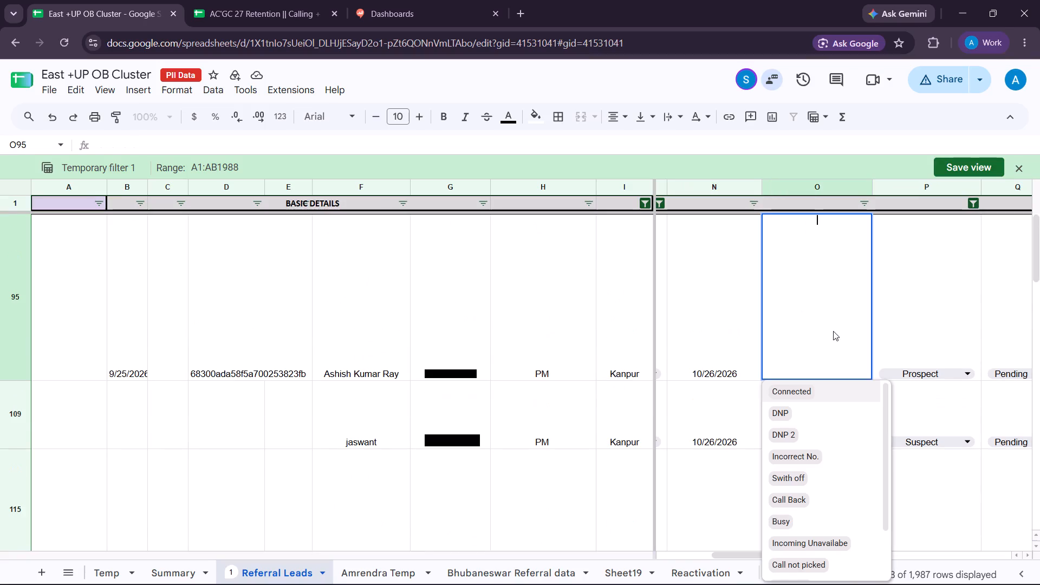
pyautogui.click(817, 395)
# Review the column O to R statuses of the Kanpur leads from row 109 down to the end of the filtered list.
pyautogui.scroll(-1, 817, 395)
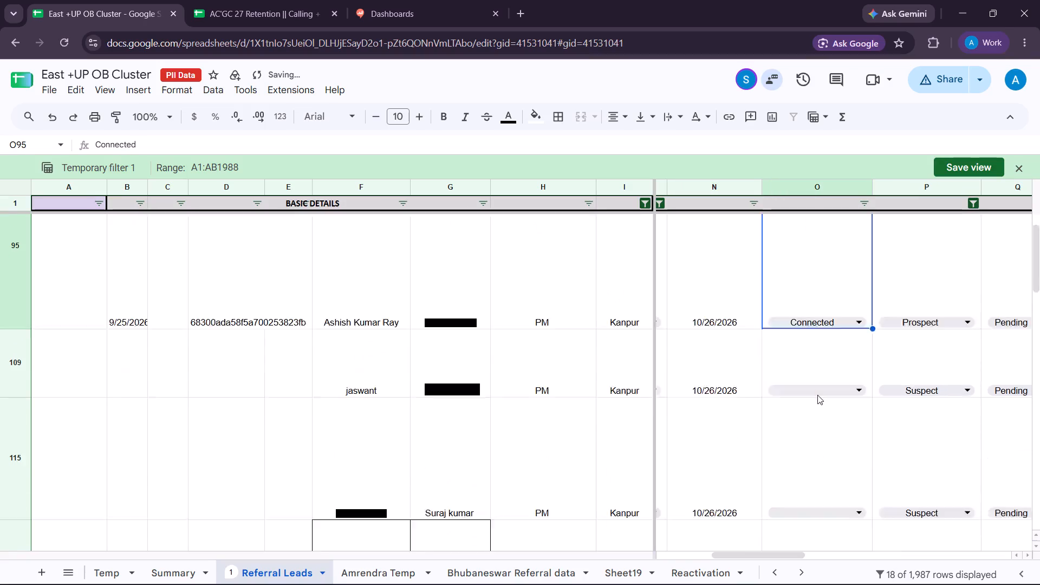
pyautogui.scroll(-1, 817, 395)
pyautogui.scroll(1, 817, 395)
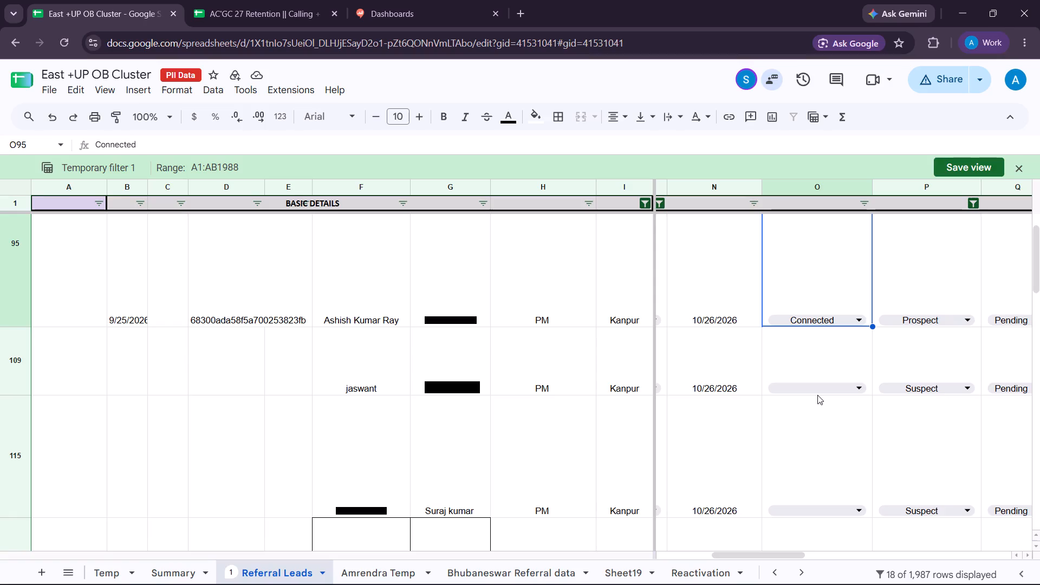
pyautogui.scroll(-1, 817, 395)
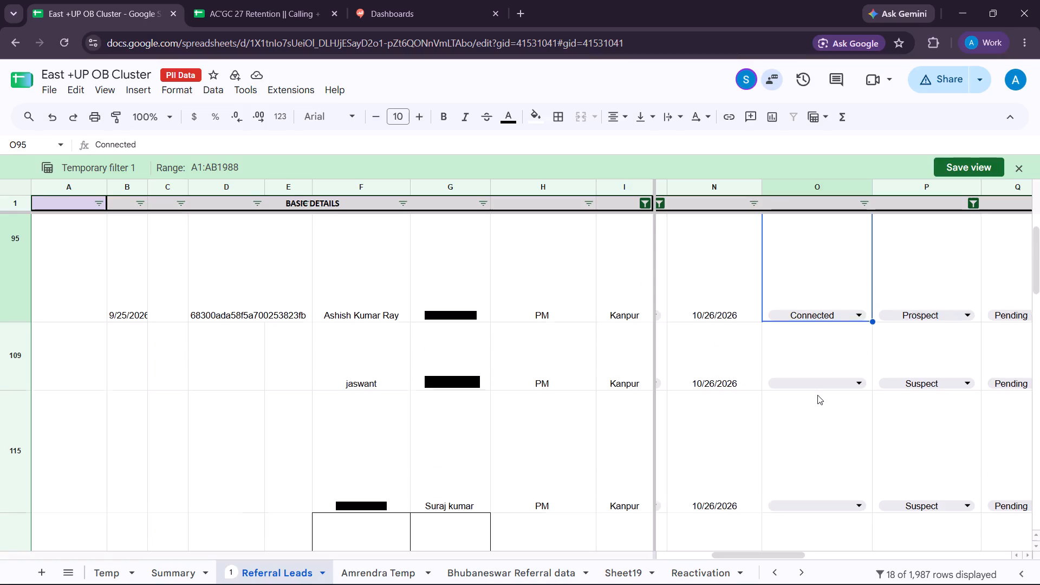
pyautogui.scroll(-3, 817, 395)
pyautogui.scroll(1, 817, 395)
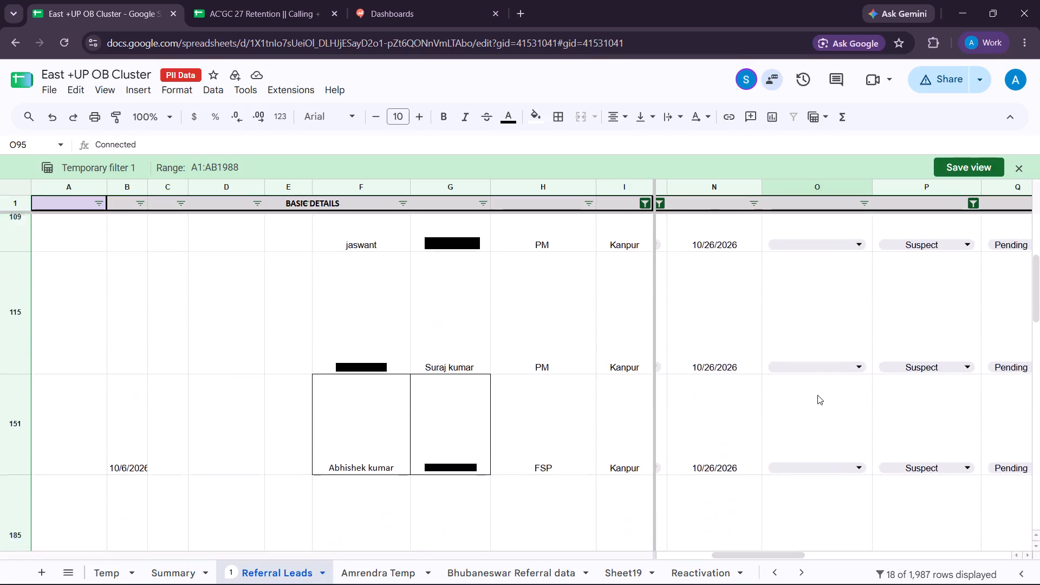
pyautogui.scroll(1, 817, 395)
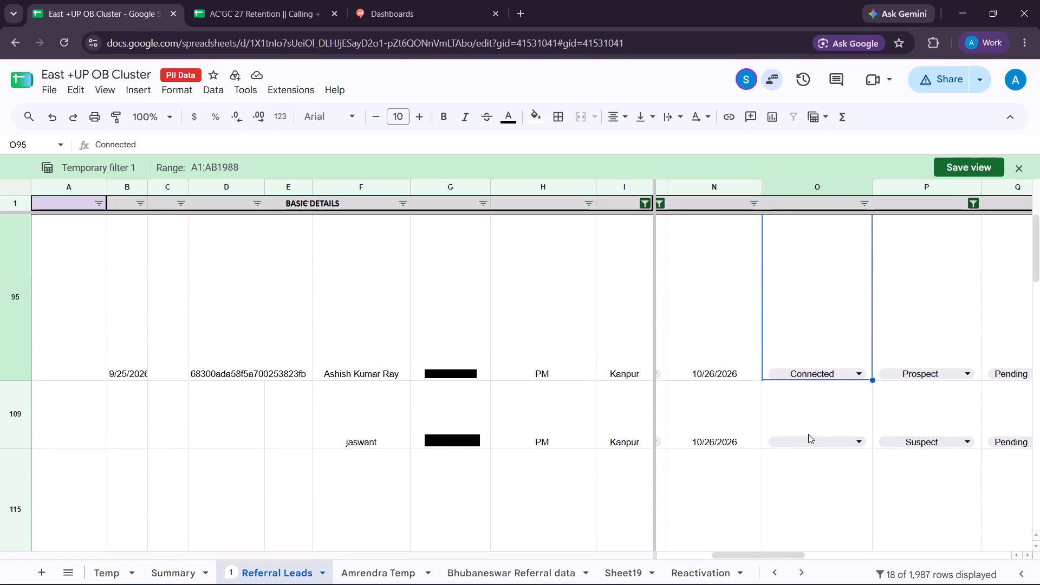
pyautogui.click(812, 408)
pyautogui.scroll(-1, 812, 408)
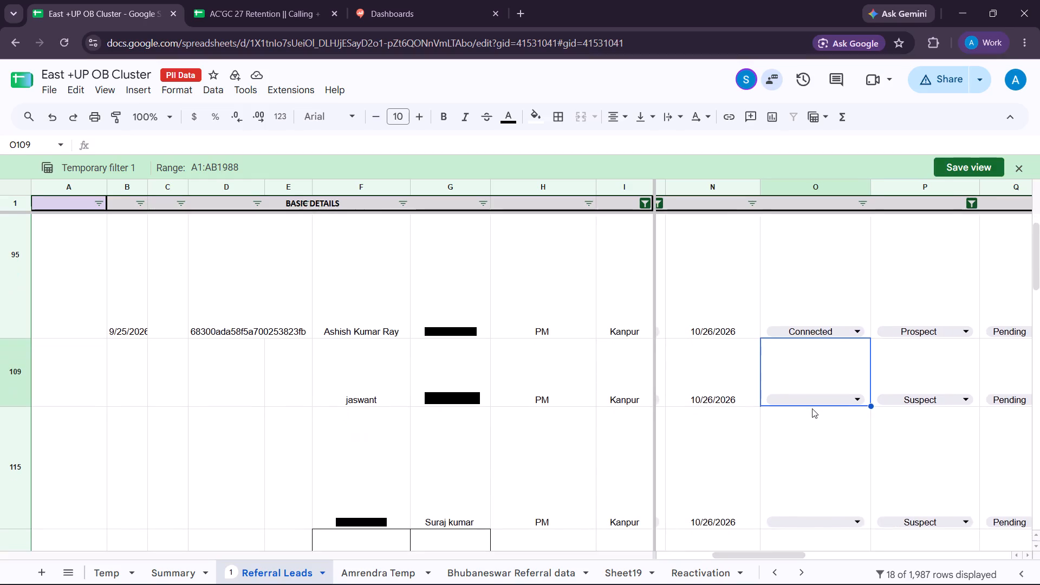
pyautogui.hscroll(-1, 812, 408)
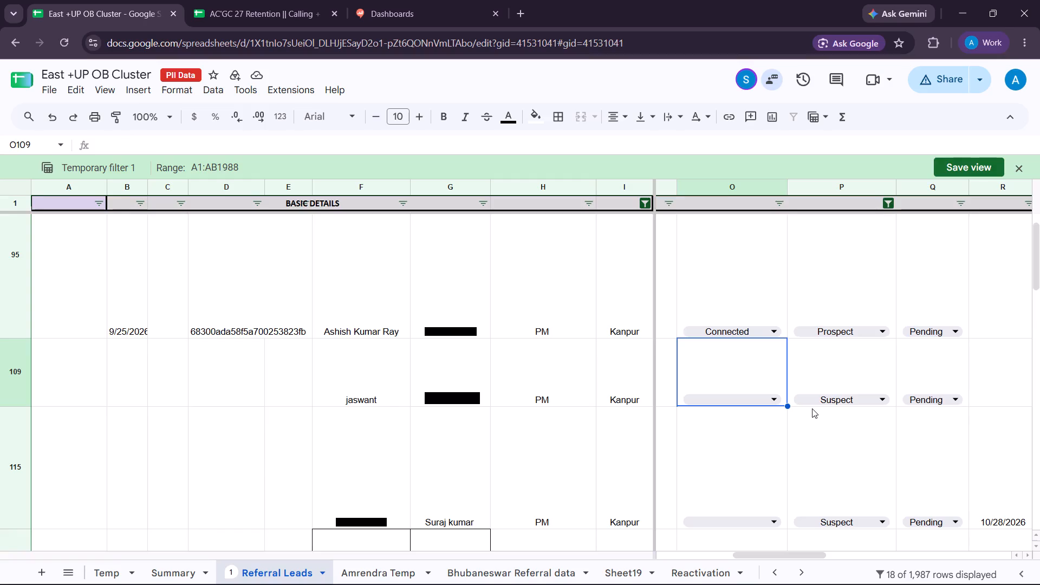
pyautogui.scroll(-6, 812, 408)
pyautogui.scroll(2, 812, 408)
pyautogui.scroll(-1, 812, 408)
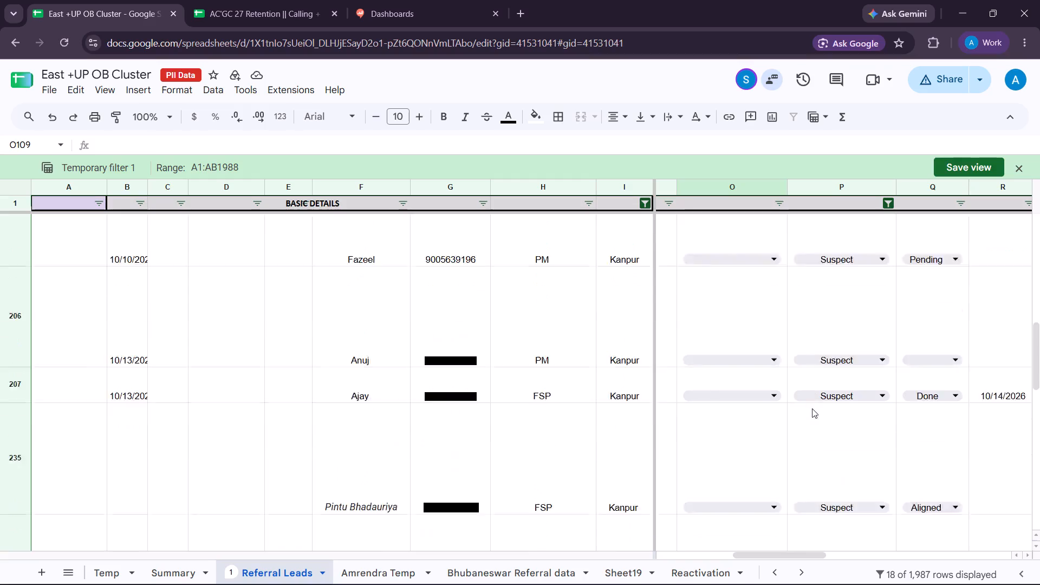
pyautogui.scroll(-3, 812, 408)
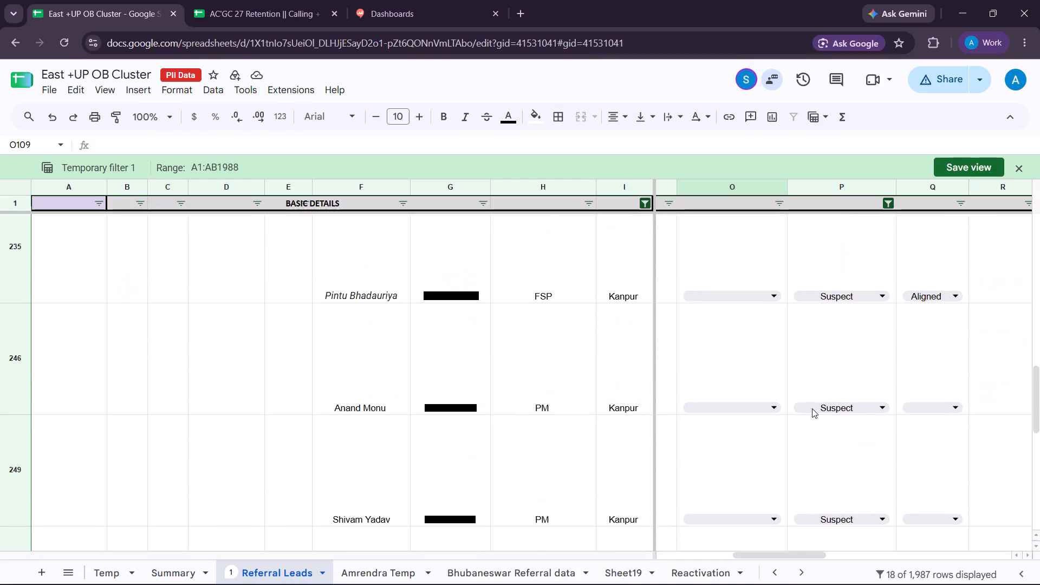
pyautogui.scroll(-4, 812, 408)
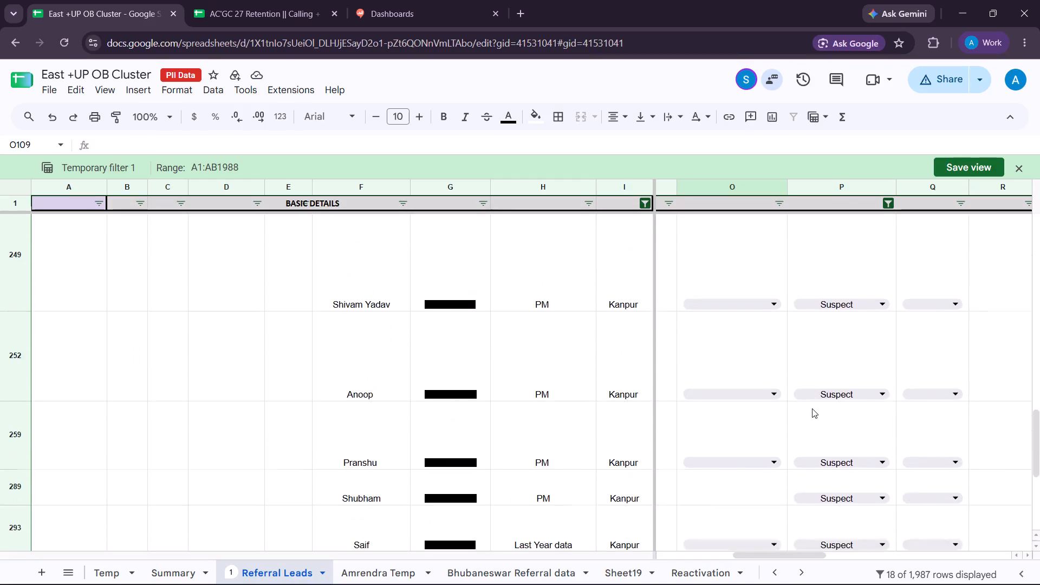
pyautogui.scroll(-5, 812, 408)
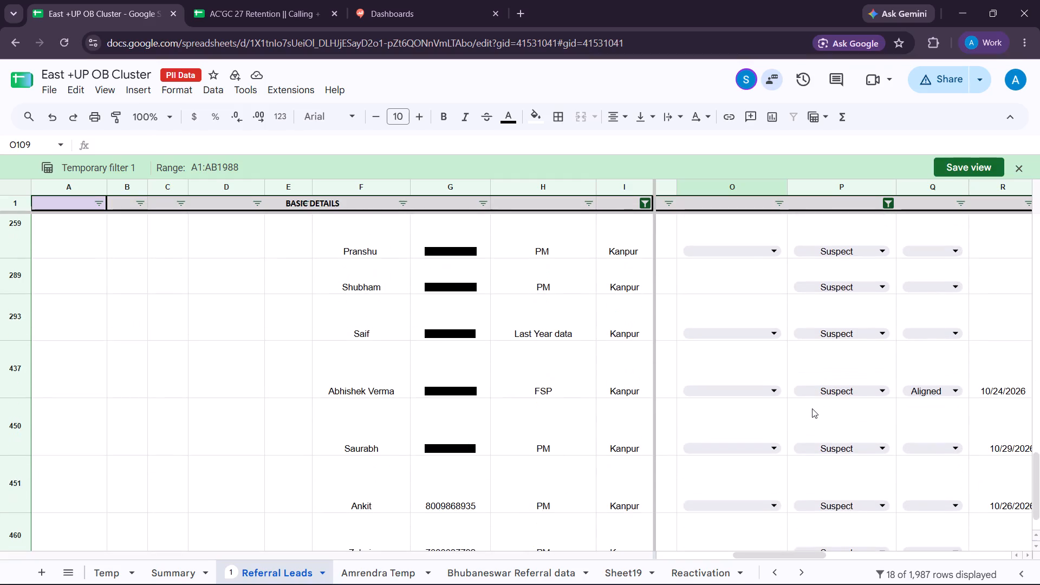
pyautogui.scroll(-1, 812, 408)
pyautogui.scroll(-3, 684, 464)
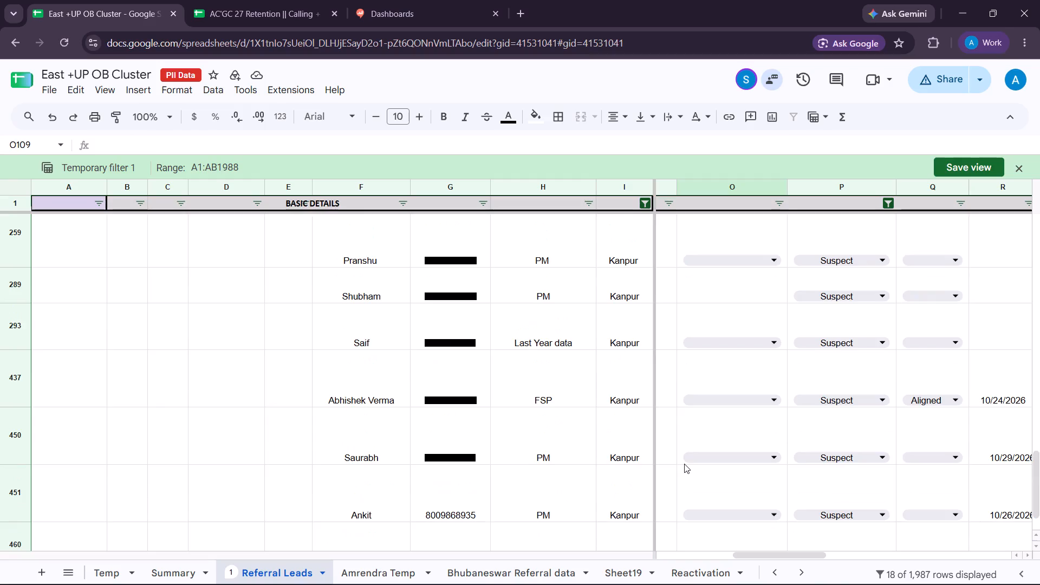
# Set the row 109 lead's column O call status to Call not picked.
pyautogui.scroll(11, 684, 464)
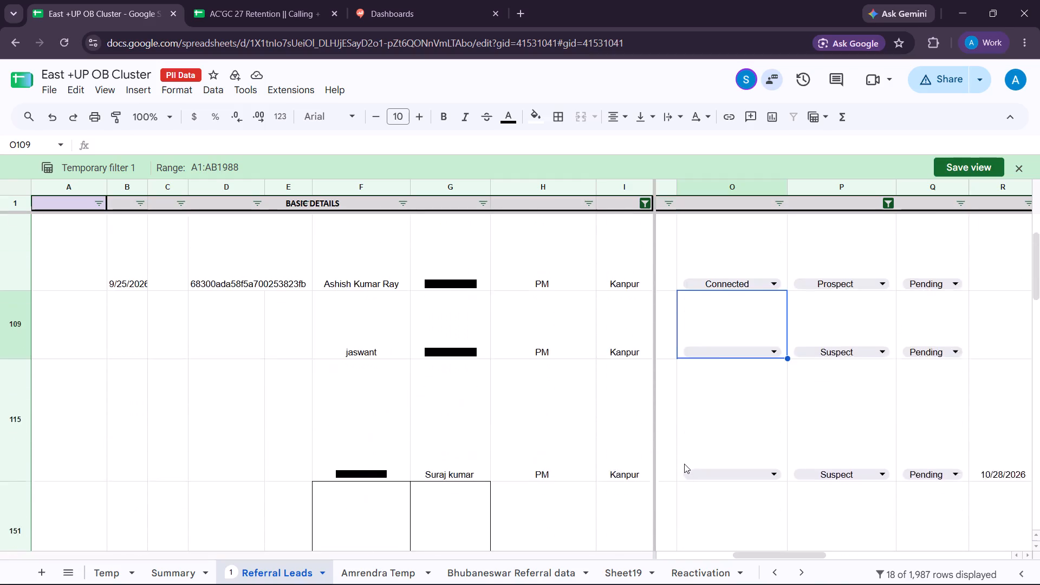
pyautogui.scroll(1, 684, 464)
pyautogui.click(752, 417)
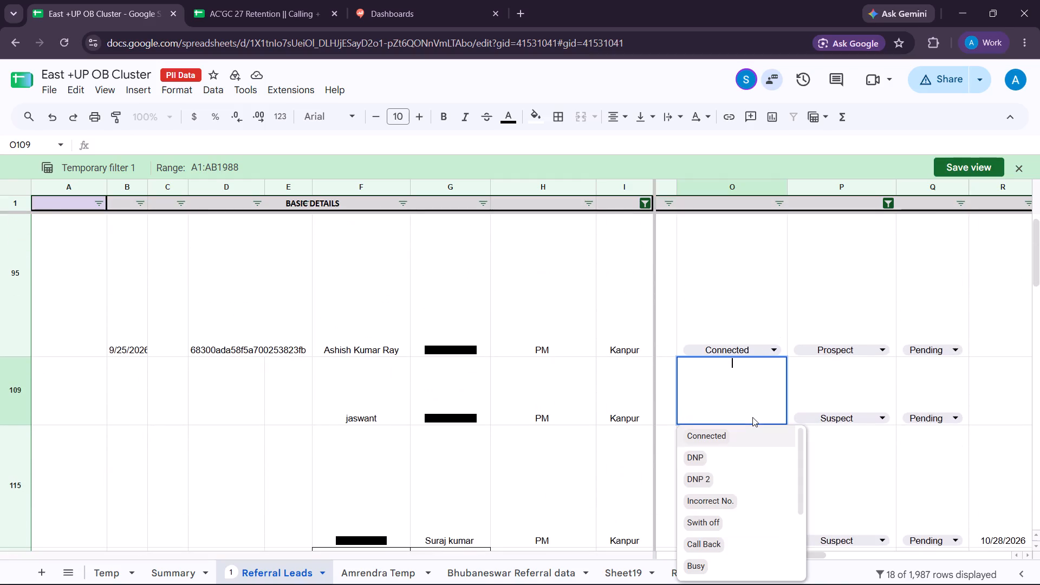
pyautogui.scroll(-2, 714, 547)
pyautogui.click(734, 504)
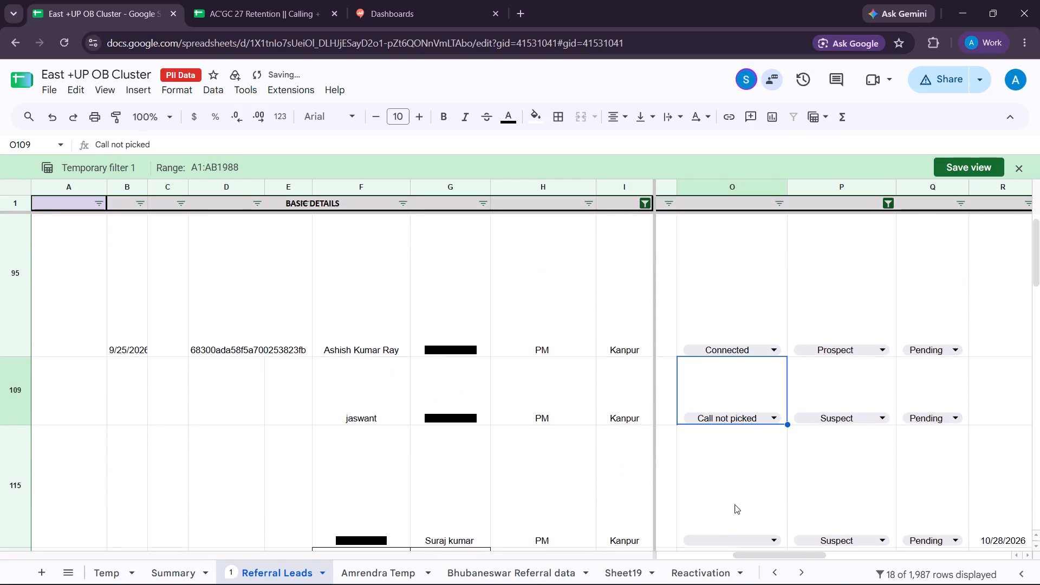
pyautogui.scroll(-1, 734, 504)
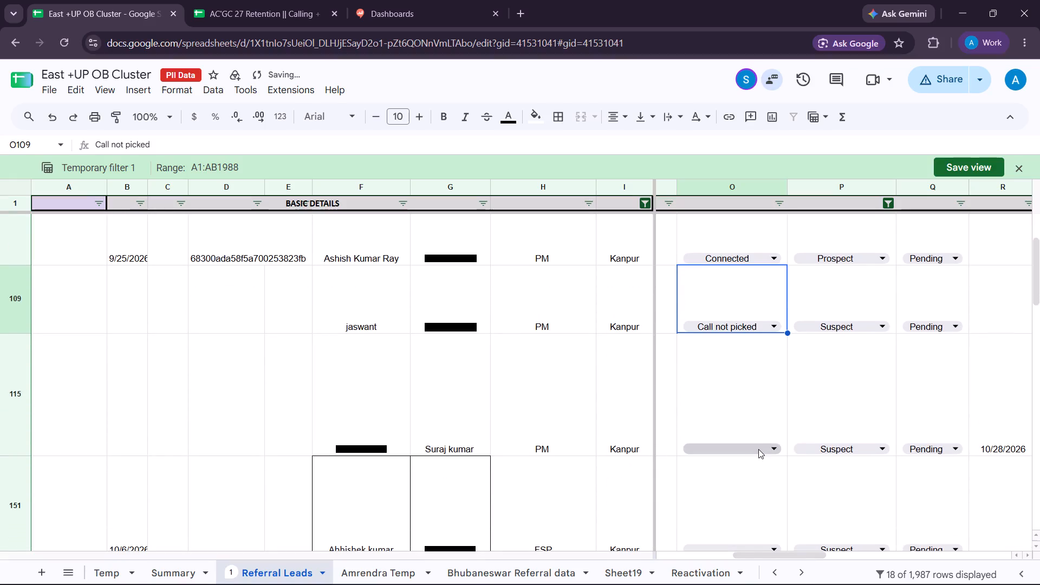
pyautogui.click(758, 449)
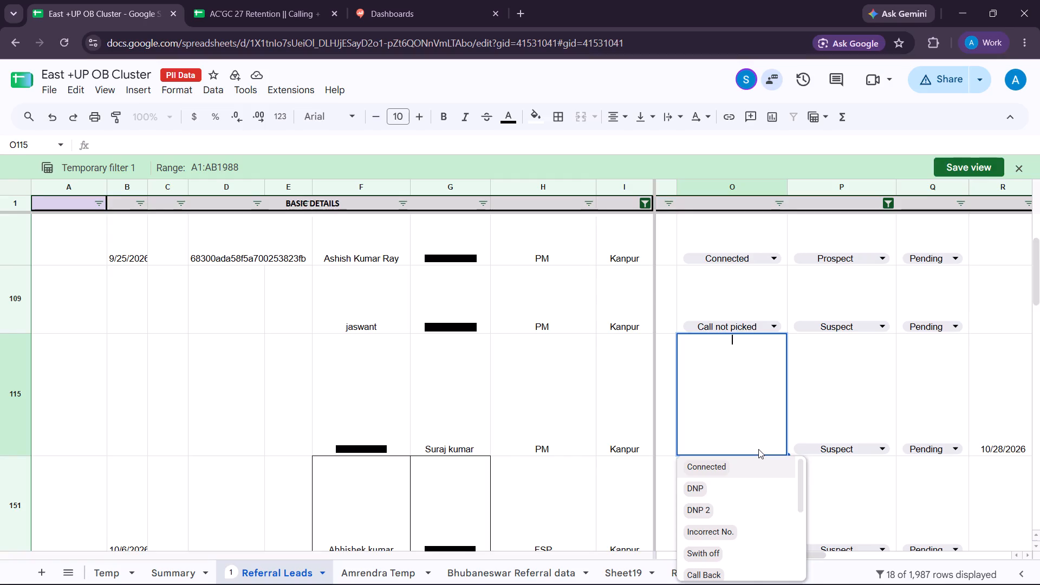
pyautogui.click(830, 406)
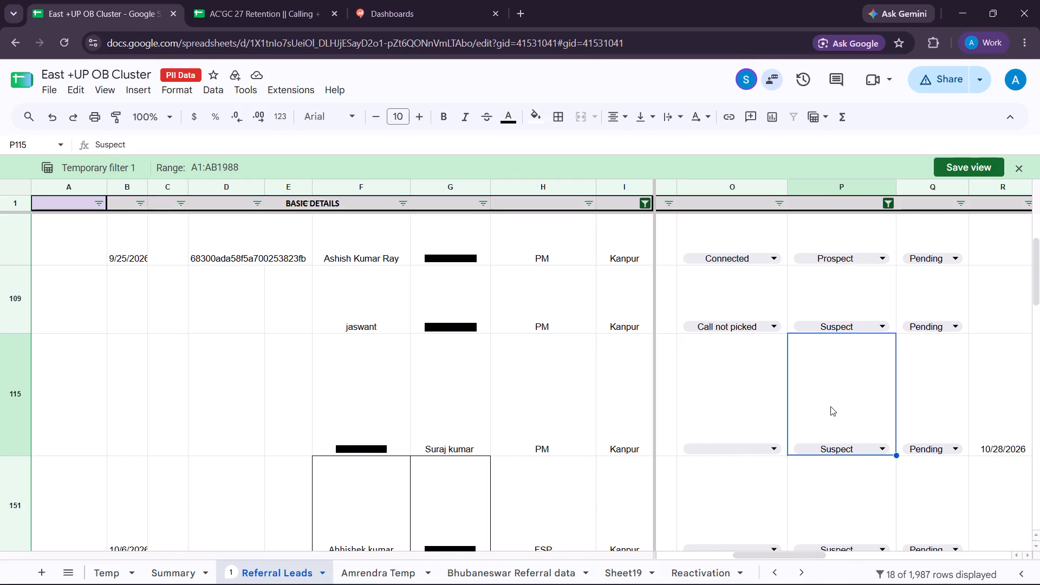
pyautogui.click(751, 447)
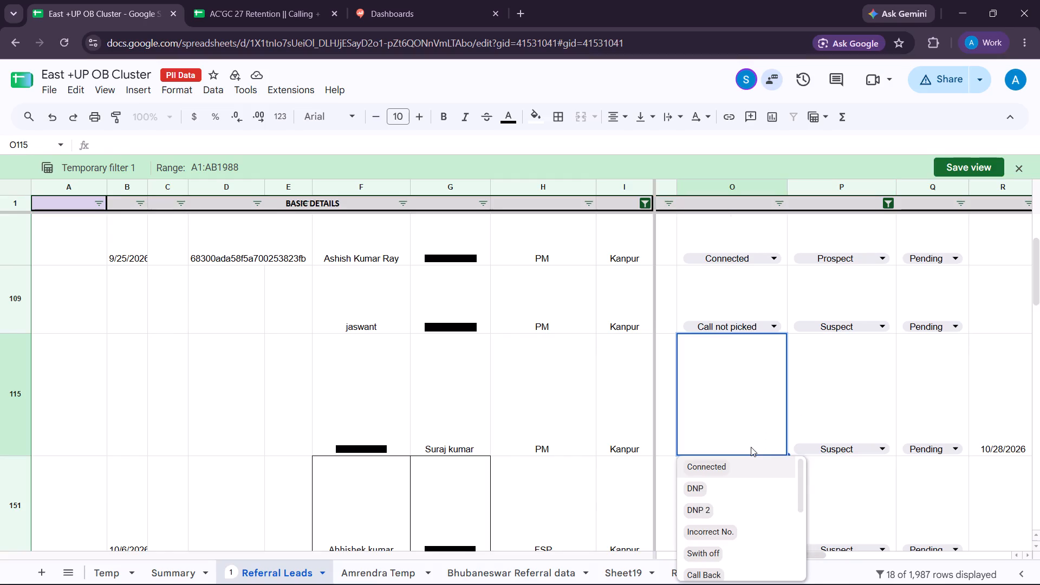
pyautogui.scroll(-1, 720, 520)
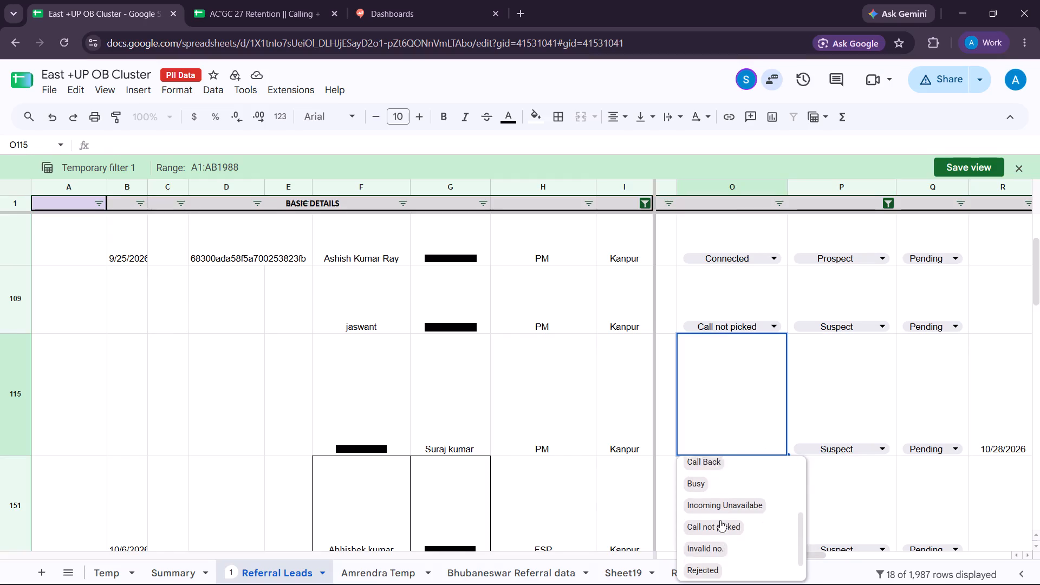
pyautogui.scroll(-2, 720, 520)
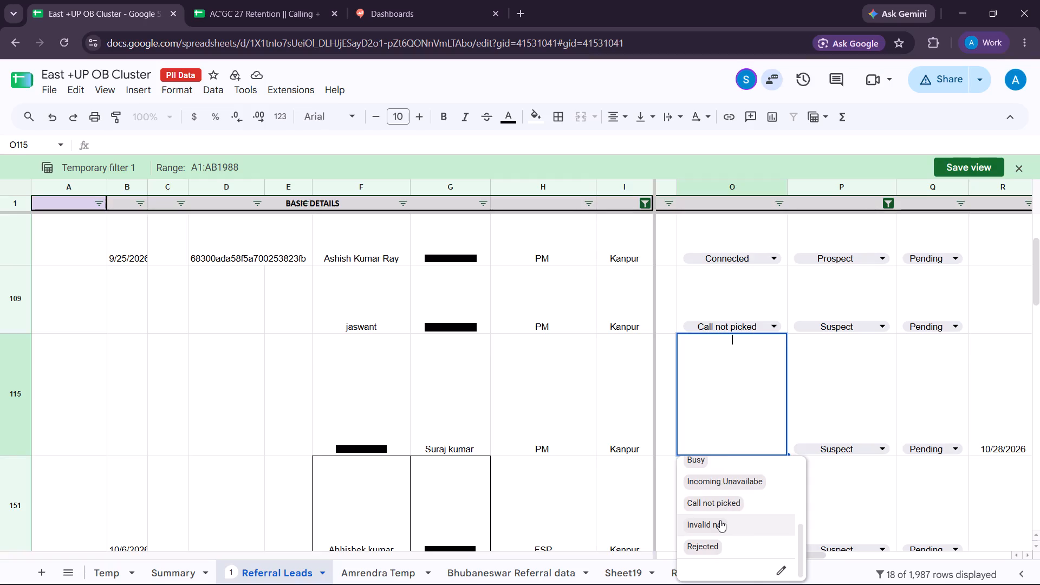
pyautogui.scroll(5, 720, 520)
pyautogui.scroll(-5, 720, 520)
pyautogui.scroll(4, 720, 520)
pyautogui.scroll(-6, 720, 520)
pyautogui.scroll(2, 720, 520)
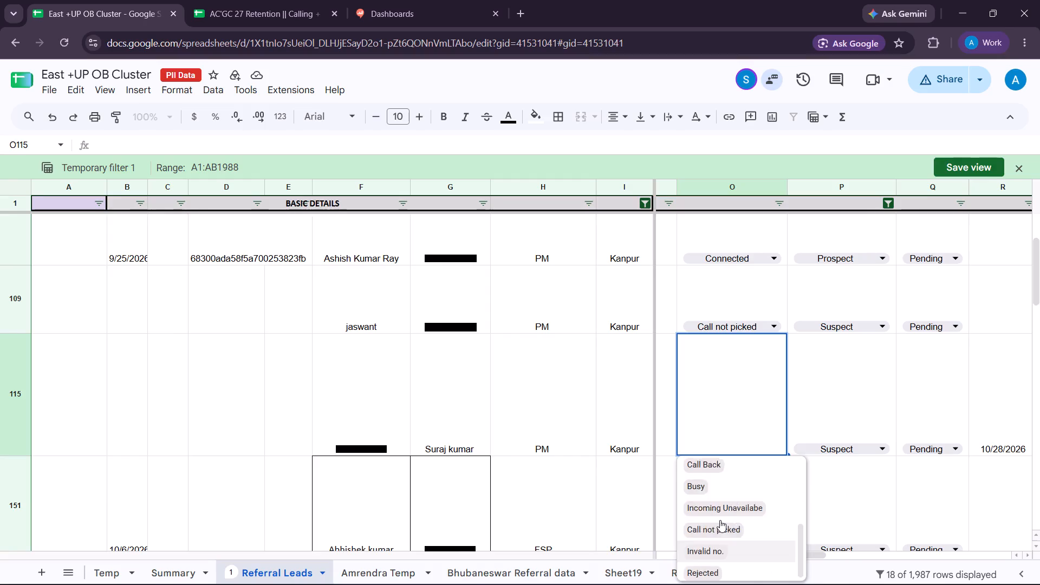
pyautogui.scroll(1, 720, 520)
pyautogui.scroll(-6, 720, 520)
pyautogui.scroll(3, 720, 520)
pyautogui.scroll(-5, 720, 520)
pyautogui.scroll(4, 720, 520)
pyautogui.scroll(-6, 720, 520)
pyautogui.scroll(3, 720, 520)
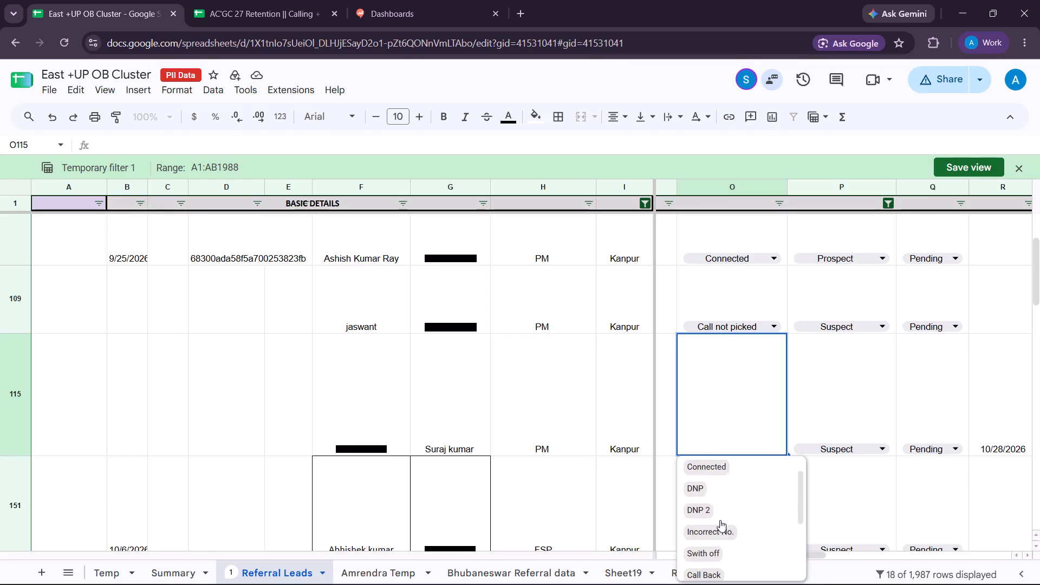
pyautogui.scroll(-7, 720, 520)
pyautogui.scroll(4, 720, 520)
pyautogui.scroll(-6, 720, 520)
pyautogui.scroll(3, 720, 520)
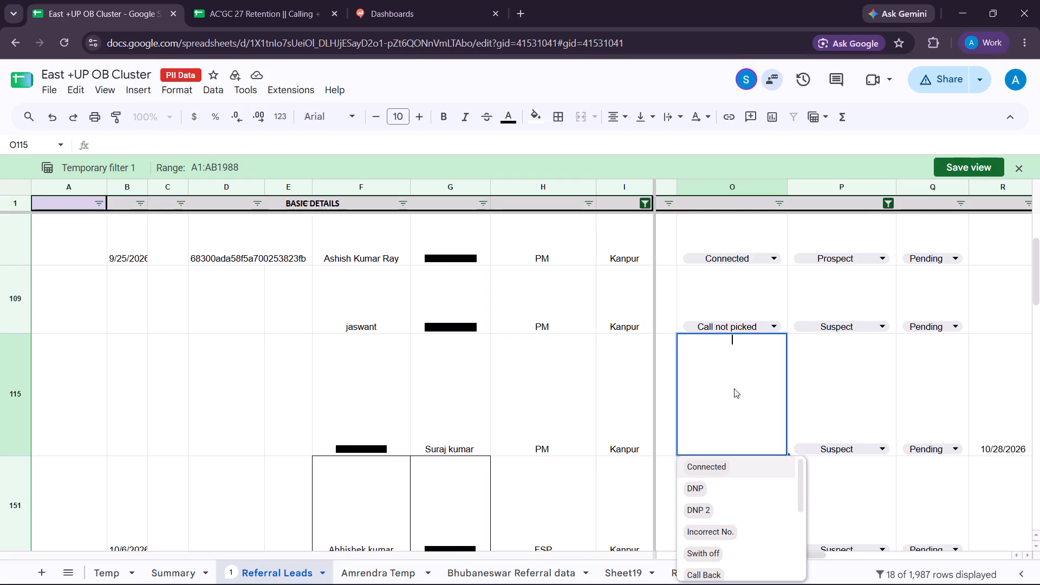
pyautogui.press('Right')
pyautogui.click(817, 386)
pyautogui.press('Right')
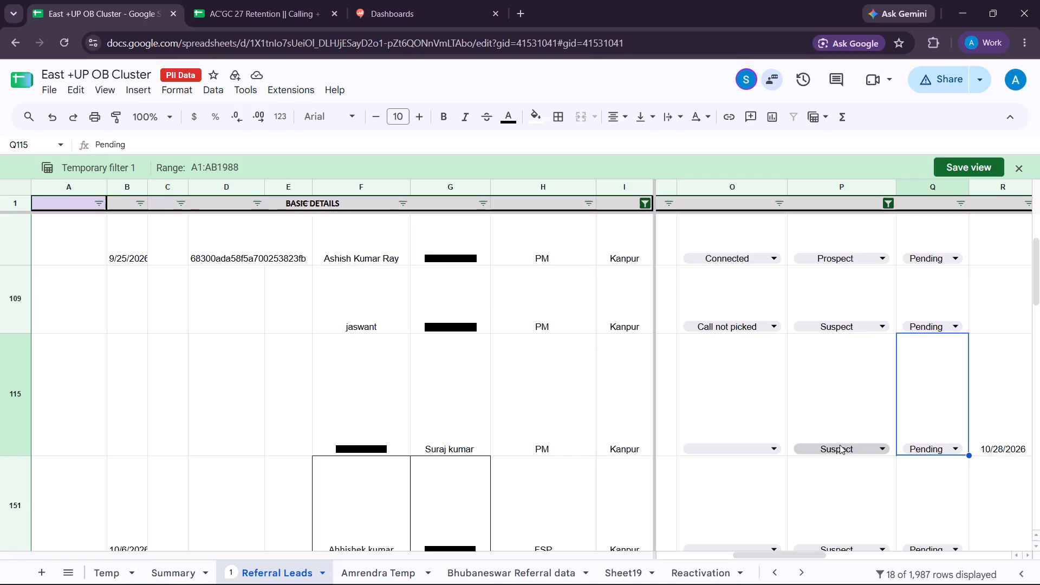
# Append "27th-will come to office on 29/1026" to the end of the row 115 lead's column W remarks.
pyautogui.hscroll(-5, 848, 436)
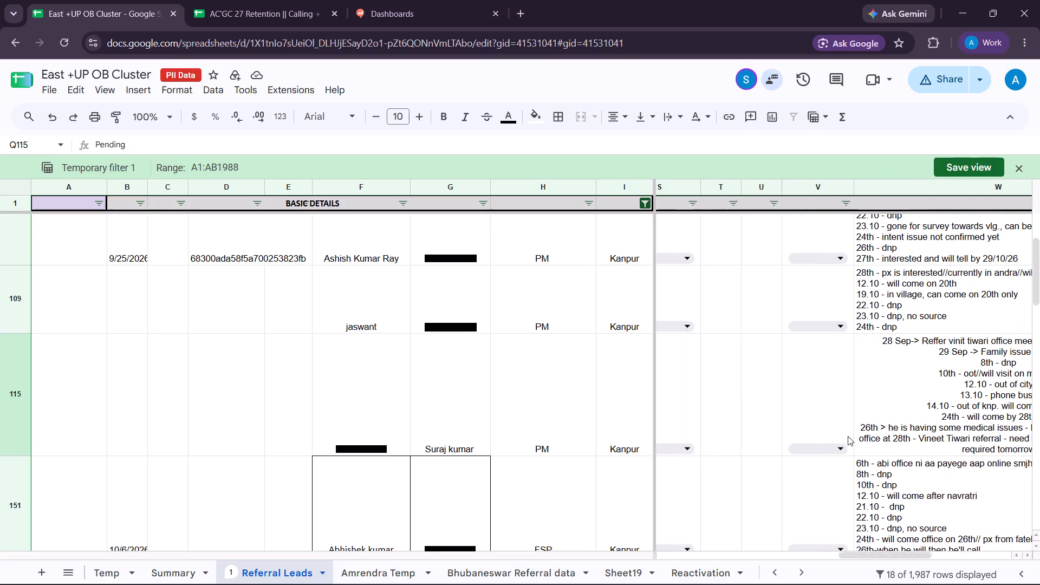
pyautogui.hscroll(-2, 848, 436)
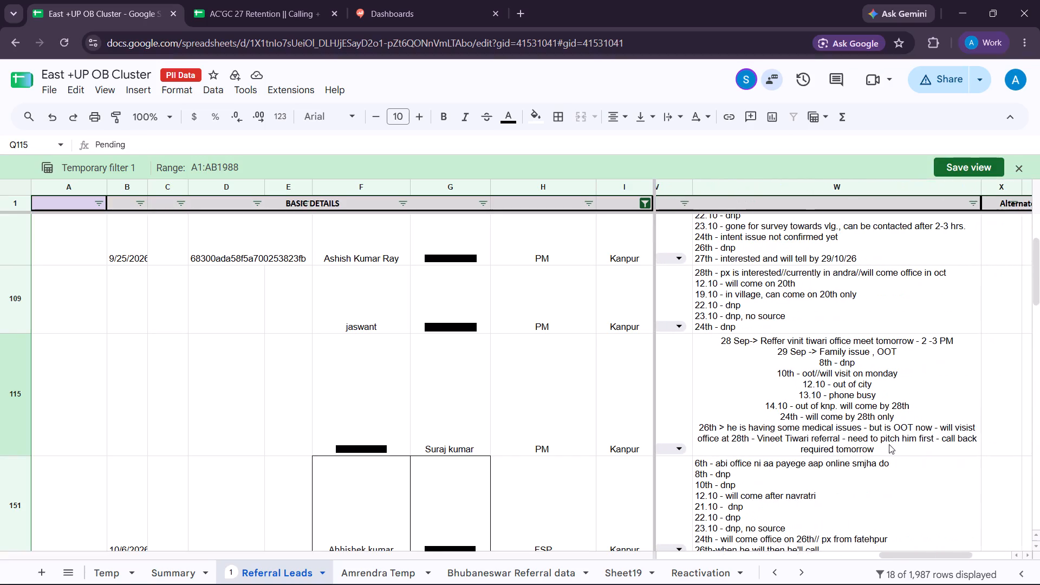
pyautogui.click(893, 445)
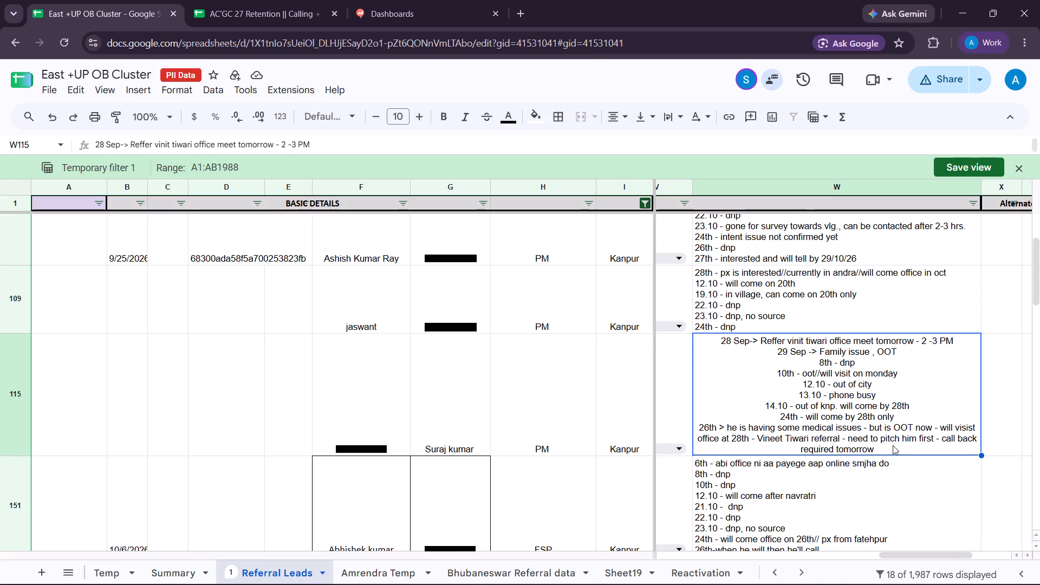
pyautogui.doubleClick(893, 445)
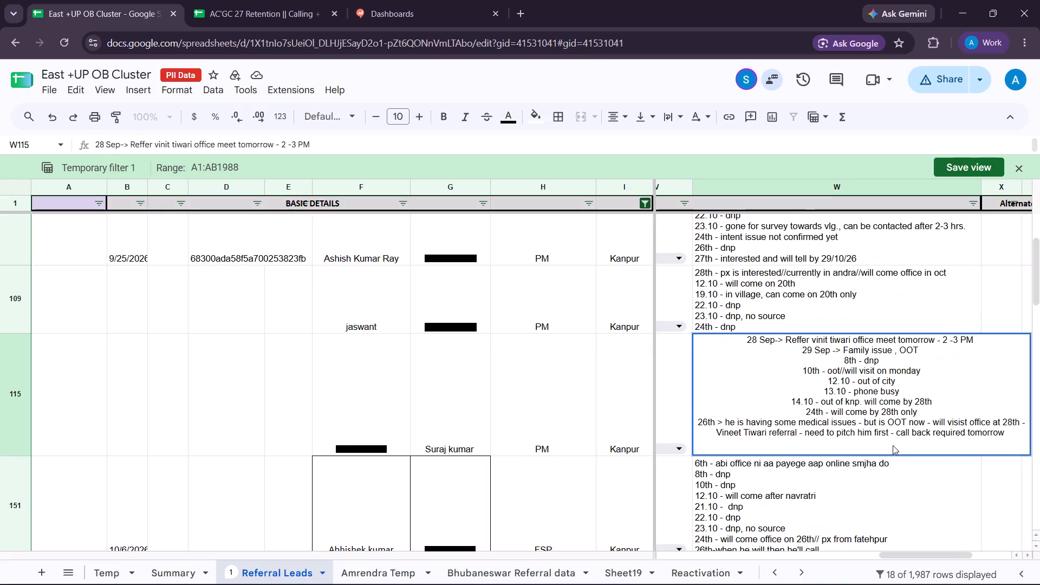
pyautogui.press('space')
pyautogui.press('space')
pyautogui.press('space')
pyautogui.press('space')
pyautogui.press('space')
pyautogui.press('space')
pyautogui.press('space')
pyautogui.press('space')
pyautogui.press('space')
pyautogui.press('space')
pyautogui.press('space')
pyautogui.press('space')
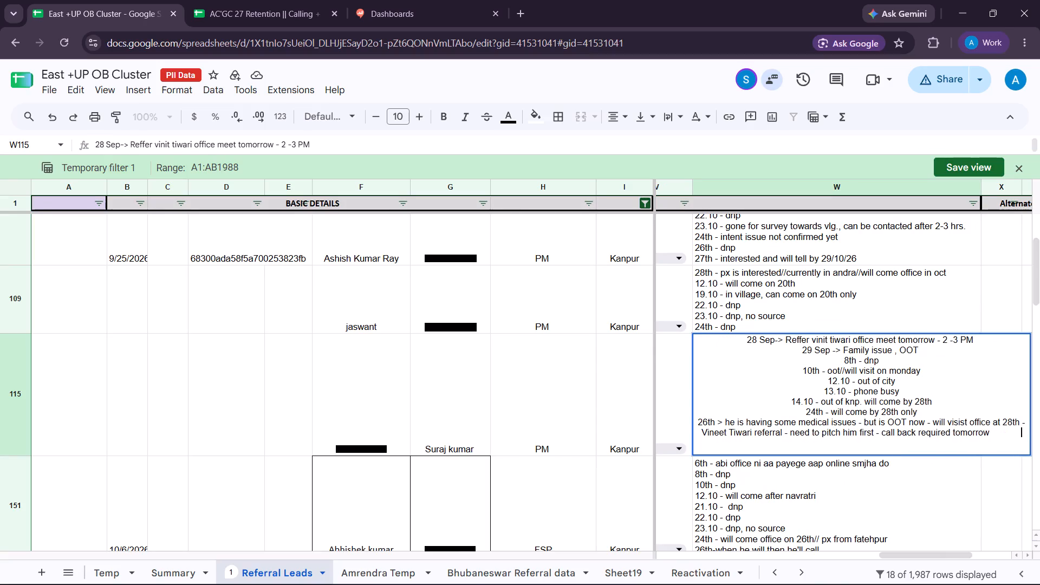
pyautogui.press('space')
pyautogui.press('space')
pyautogui.press('space')
pyautogui.press('space')
pyautogui.press('space')
pyautogui.press('space')
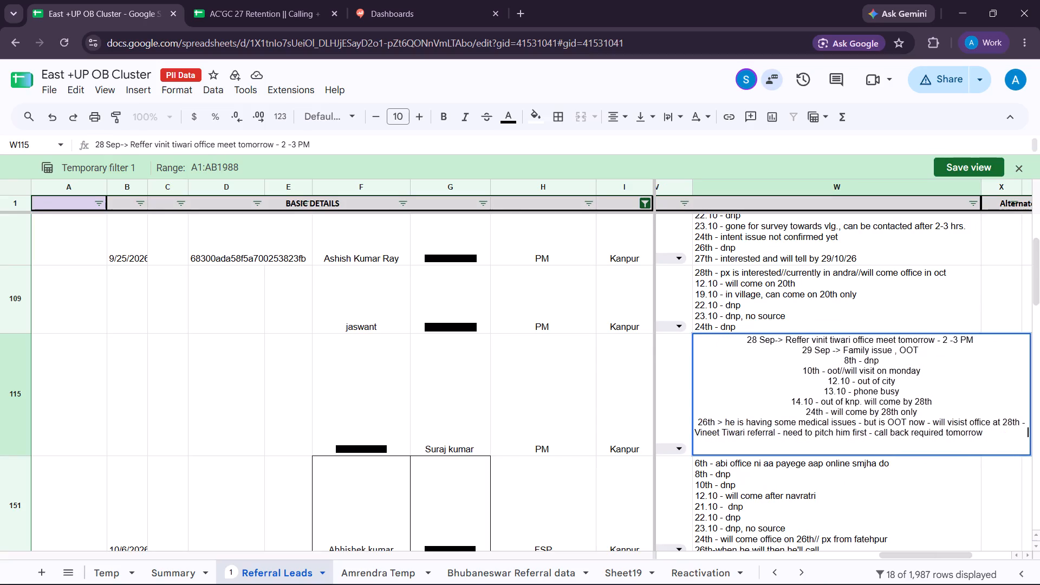
pyautogui.press('space')
pyautogui.press('space')
pyautogui.press('space')
pyautogui.press('space')
pyautogui.press('space')
pyautogui.press('space')
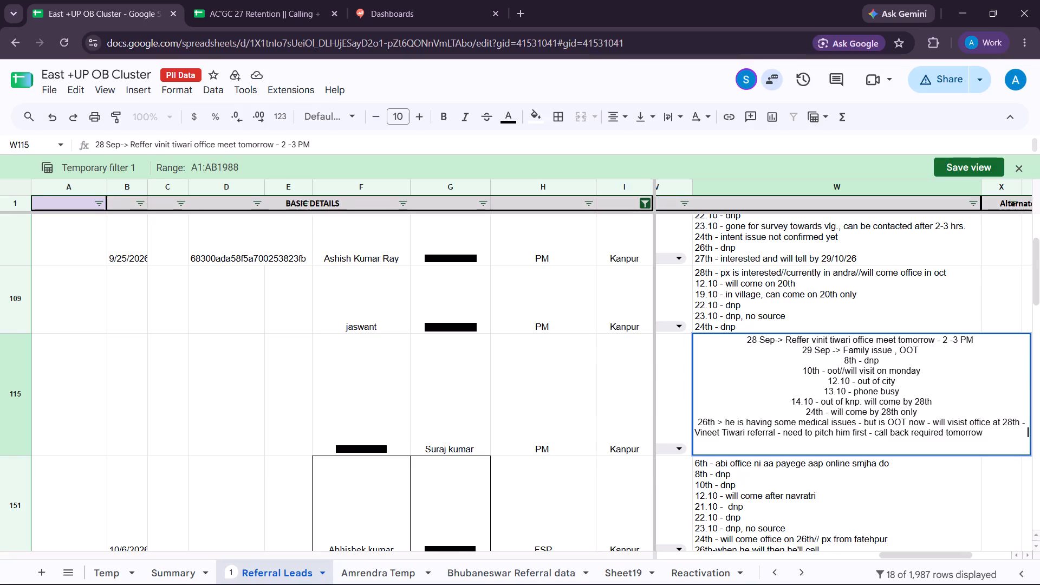
pyautogui.press('space')
pyautogui.press('space')
pyautogui.press('2')
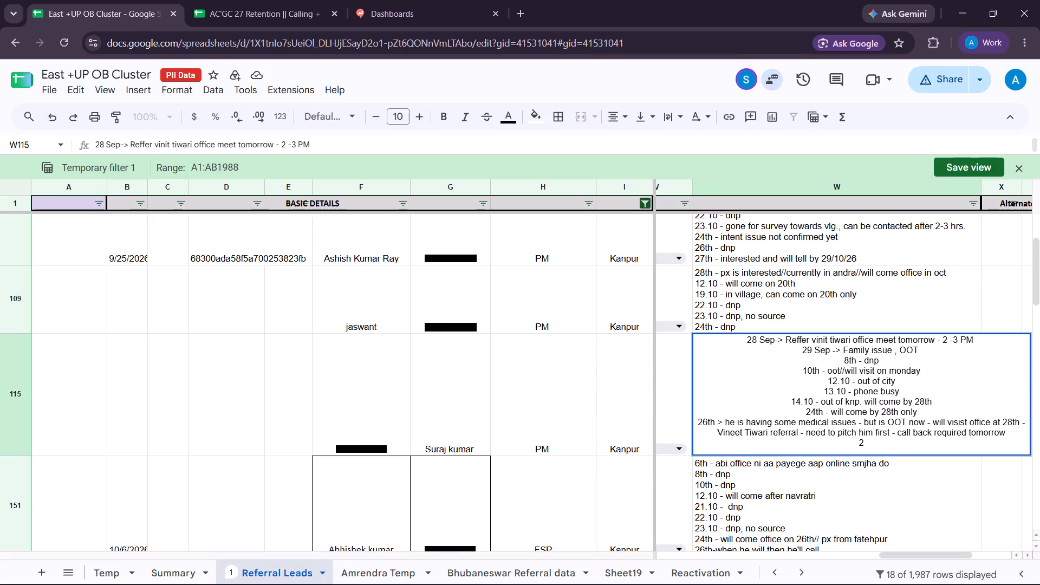
pyautogui.press('7')
pyautogui.write('th')
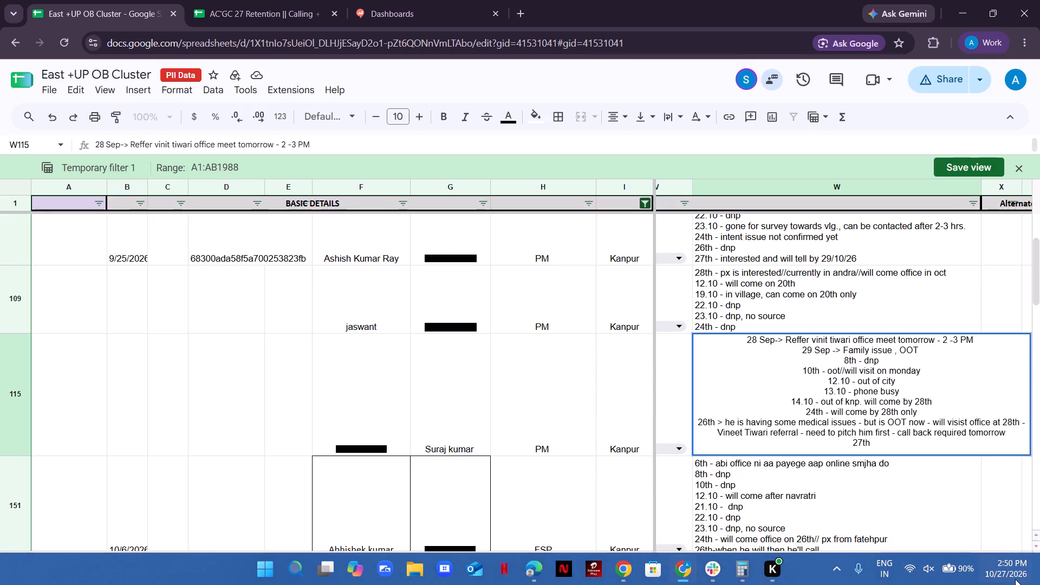
pyautogui.click(1015, 579)
pyautogui.click(951, 466)
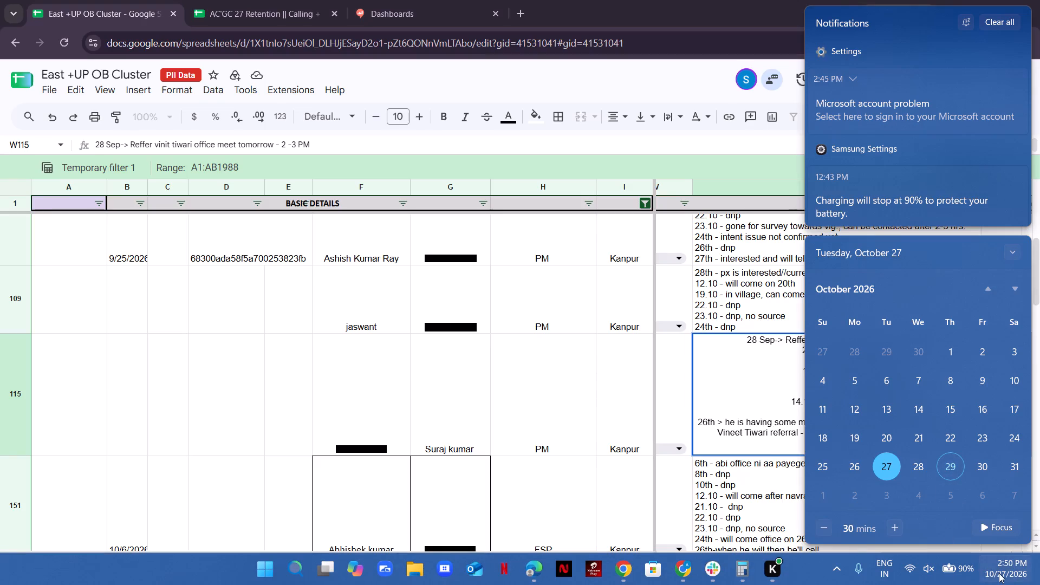
pyautogui.click(999, 573)
pyautogui.press('-')
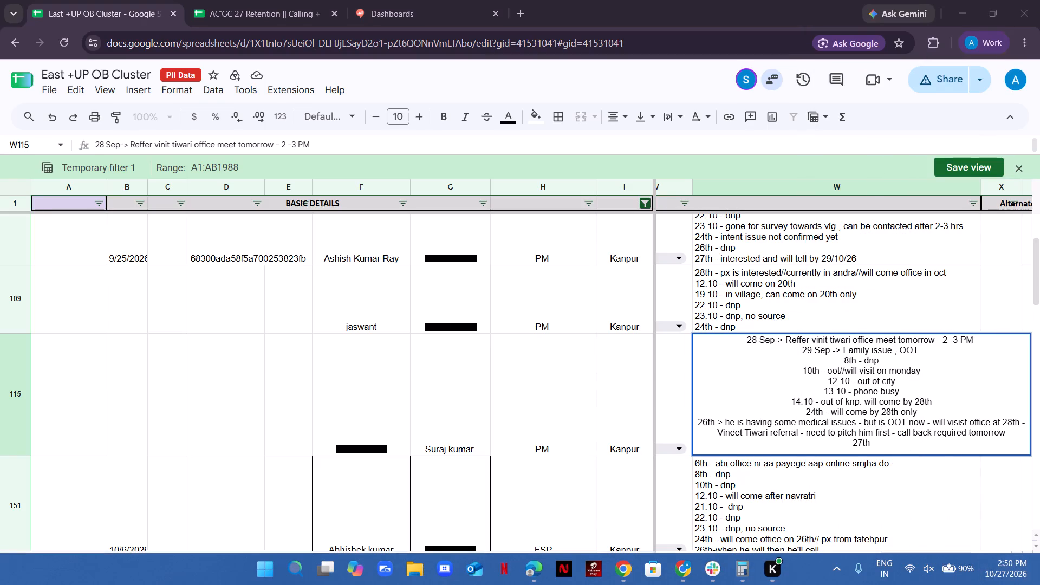
pyautogui.click(912, 445)
pyautogui.press('-')
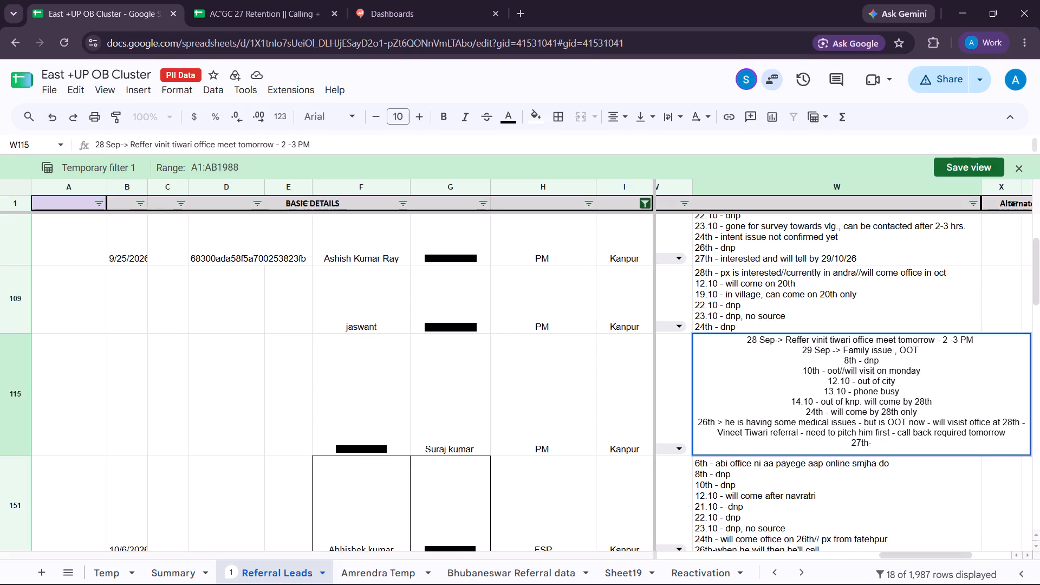
pyautogui.write('will')
pyautogui.press('space')
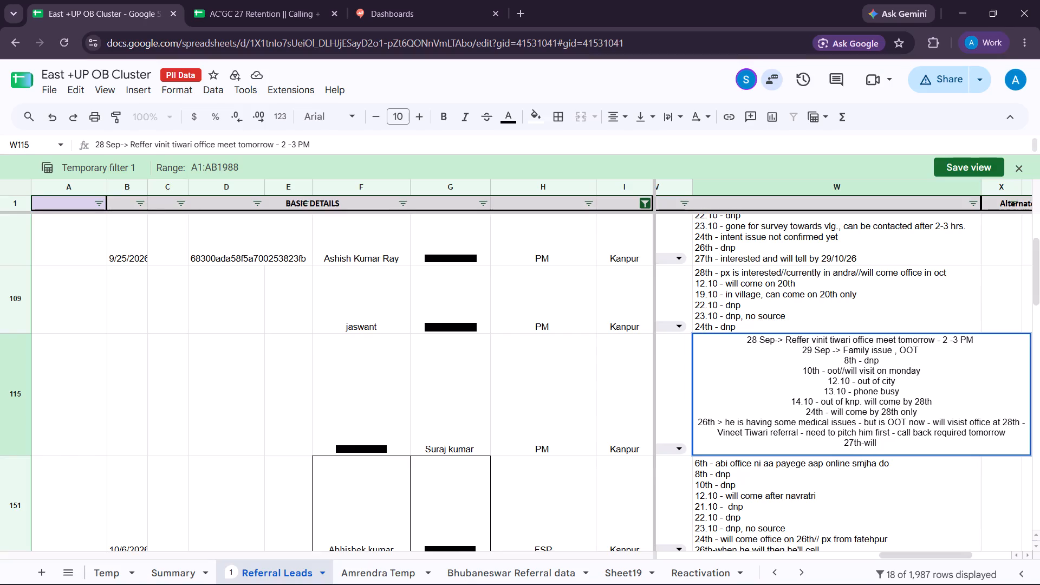
pyautogui.write('co')
pyautogui.write('me')
pyautogui.press('space')
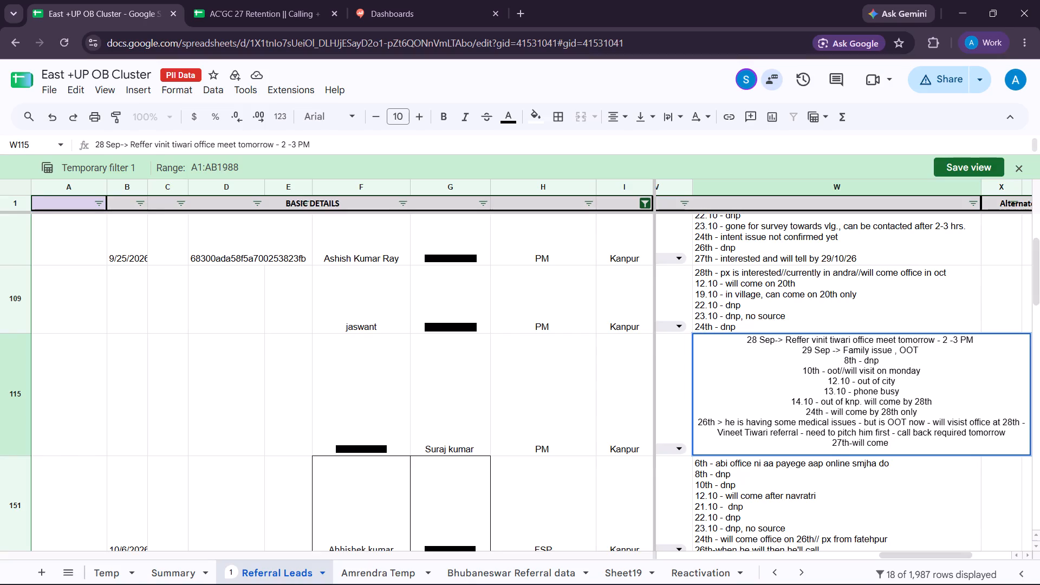
pyautogui.press('t')
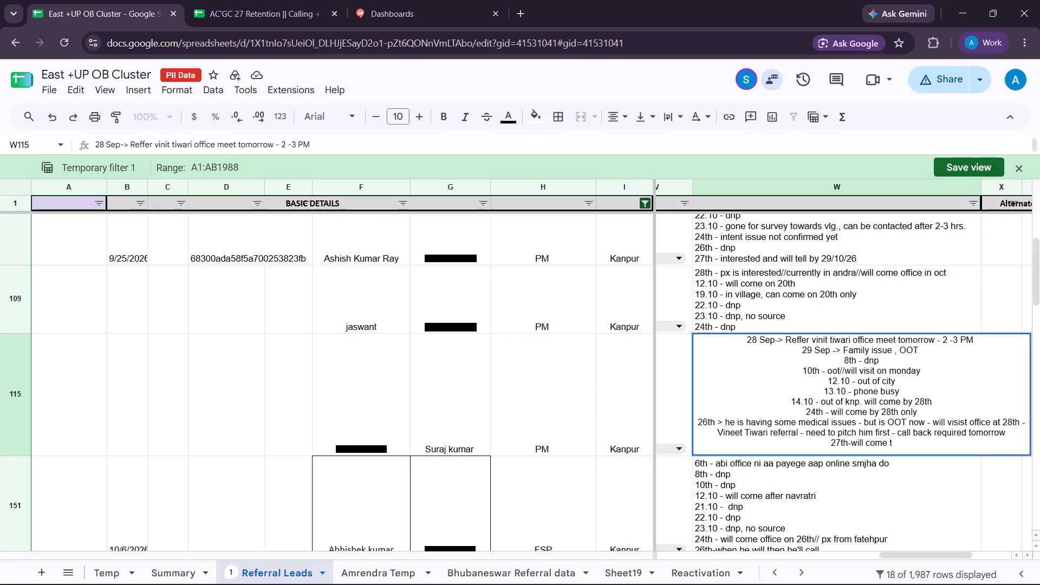
pyautogui.write('o')
pyautogui.press('space')
pyautogui.write('office on')
pyautogui.press('space')
pyautogui.write('29')
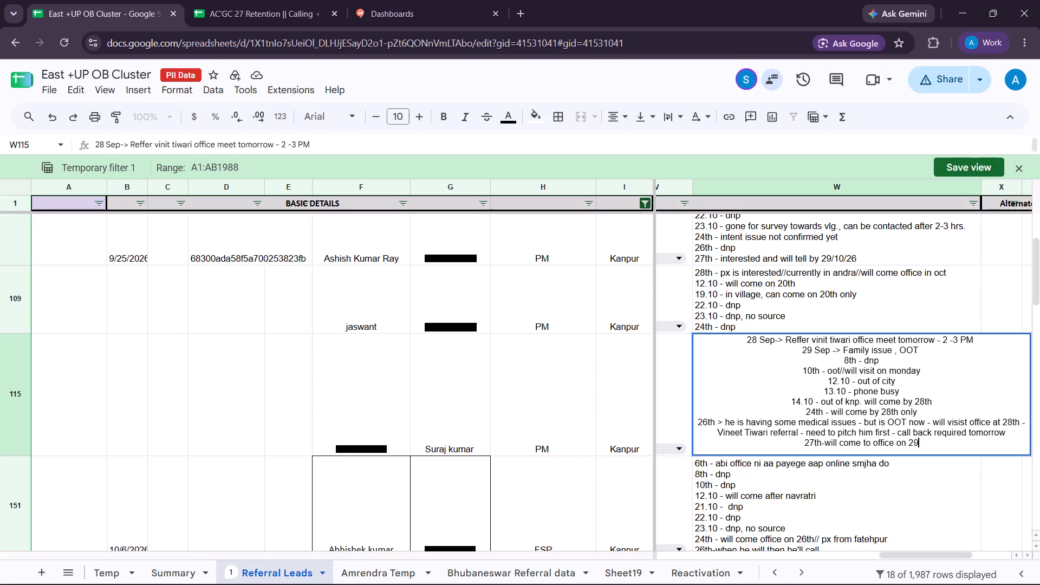
pyautogui.press('/')
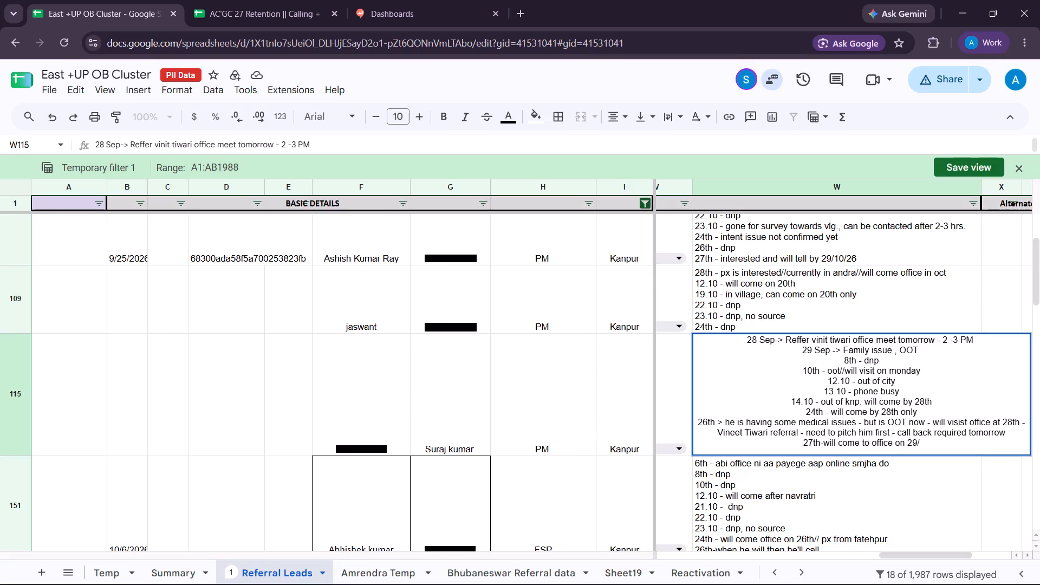
pyautogui.write('1026')
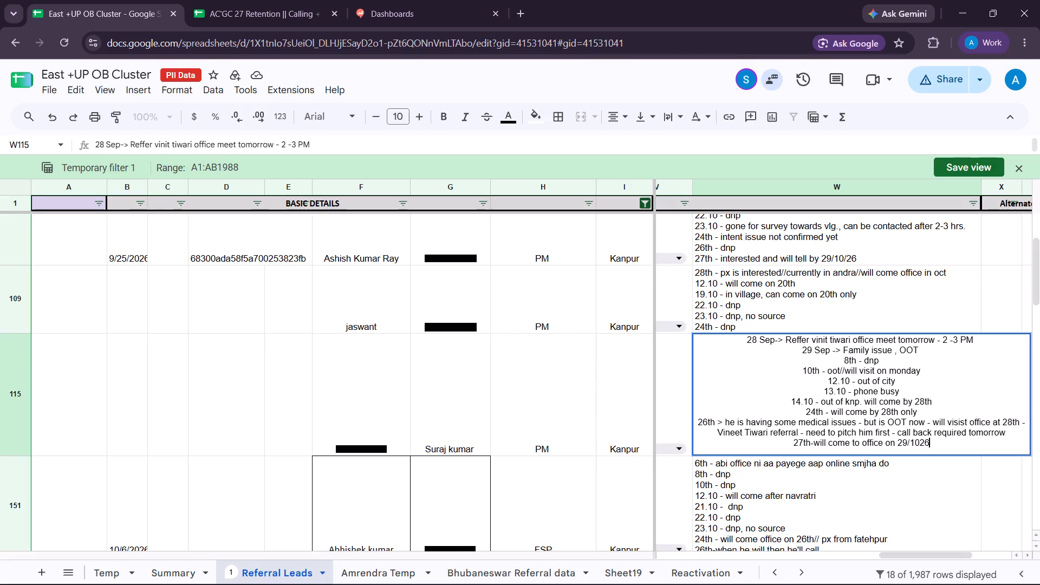
pyautogui.press('Return')
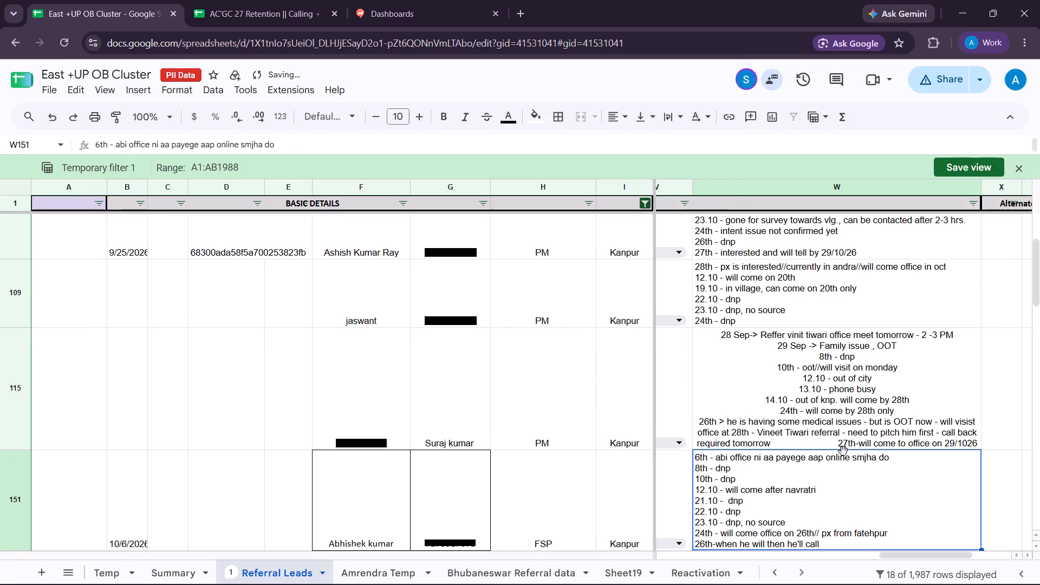
# Insert extra spaces before the 27th entry in the row 115 lead's column W remarks to push it towards its own line.
pyautogui.doubleClick(833, 444)
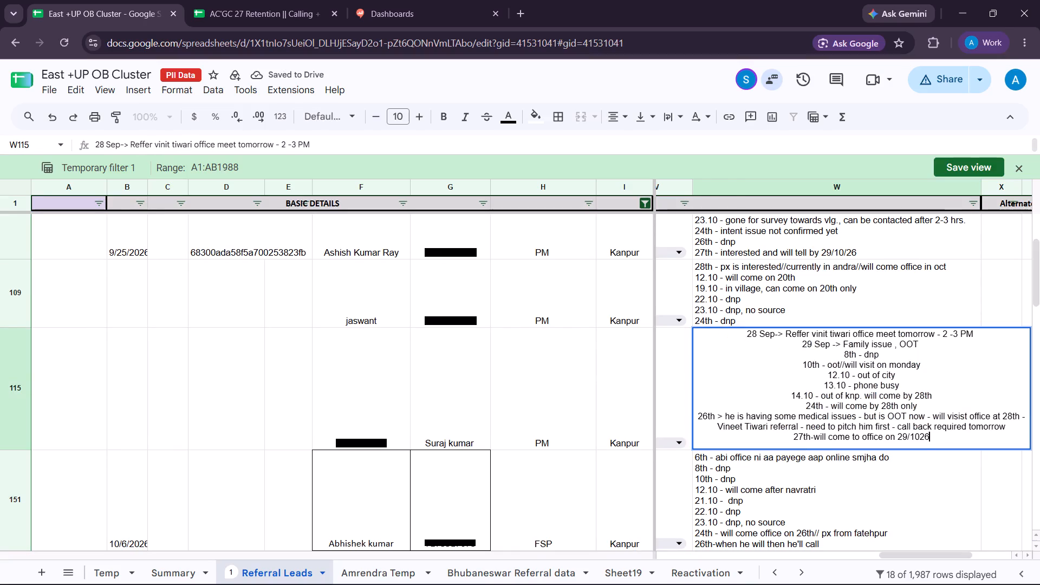
pyautogui.click(793, 434)
pyautogui.press('space')
pyautogui.press('space')
pyautogui.press('space')
pyautogui.press('space')
pyautogui.press('space')
pyautogui.press('space')
pyautogui.press('space')
pyautogui.press('space')
pyautogui.press('space')
pyautogui.press('space')
pyautogui.press('space')
pyautogui.press('space')
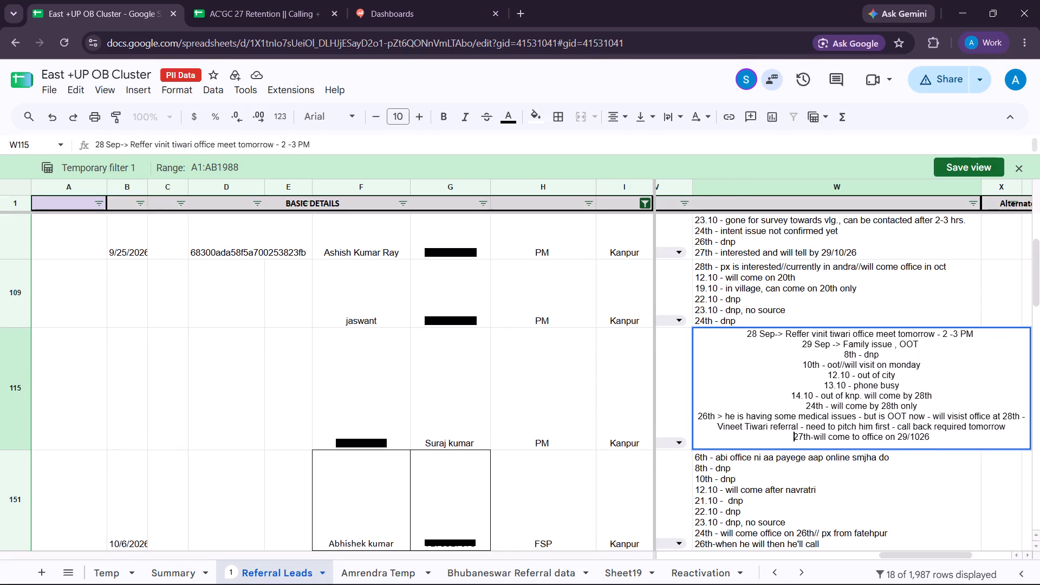
pyautogui.press('space')
pyautogui.press('space')
pyautogui.press('space')
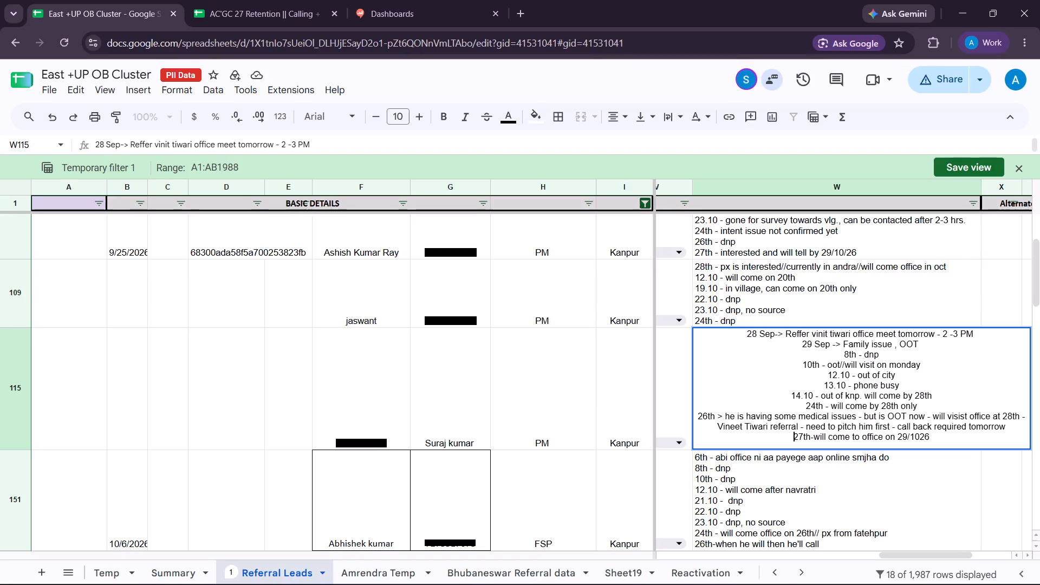
pyautogui.press('Return')
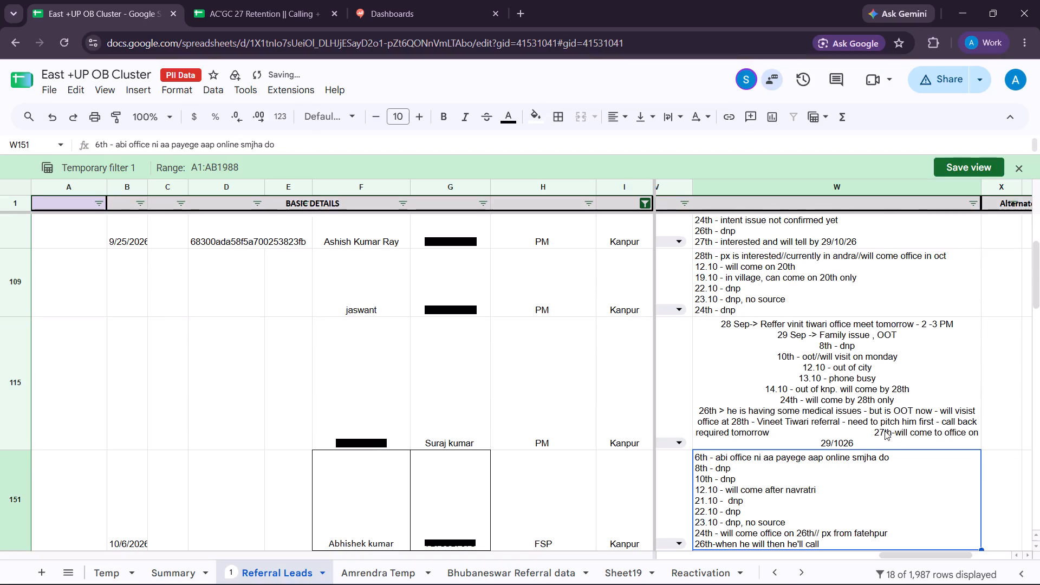
# Widen the gap before the 27th entry in the row 115 remarks with a few more spaces after "call back required tomorrow".
pyautogui.doubleClick(871, 427)
pyautogui.press('Left')
pyautogui.press('Left')
pyautogui.press('Left')
pyautogui.press('Left')
pyautogui.press('Left')
pyautogui.press('Left')
pyautogui.press('Left')
pyautogui.press('Left')
pyautogui.press('Left')
pyautogui.press('Left')
pyautogui.press('Left')
pyautogui.press('Left')
pyautogui.press('Left')
pyautogui.press('Left')
pyautogui.press('Left')
pyautogui.press('Left')
pyautogui.press('Left')
pyautogui.press('Left')
pyautogui.press('Left')
pyautogui.press('Left')
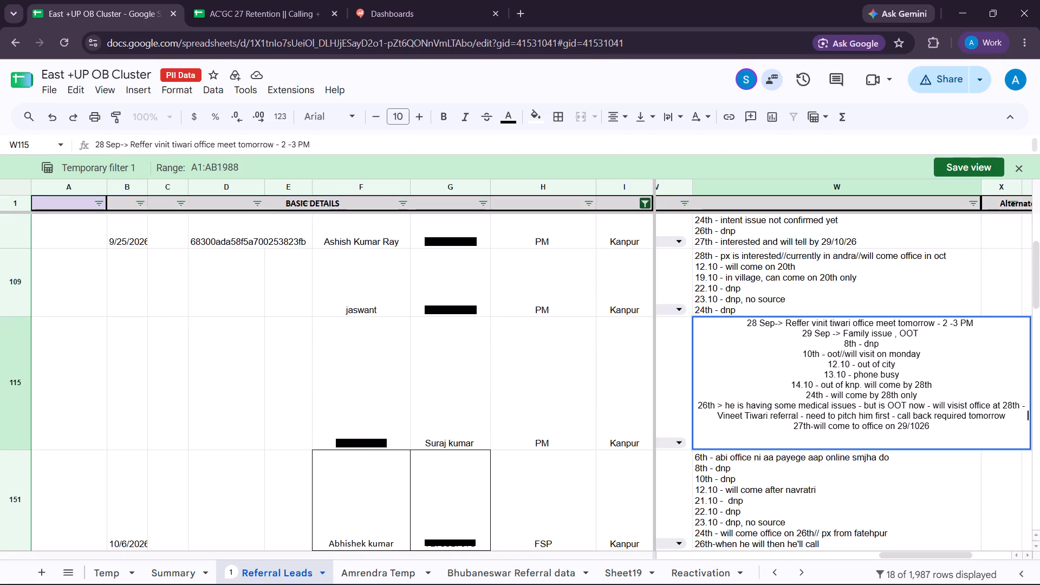
pyautogui.press('space')
pyautogui.press('space')
pyautogui.press('space')
pyautogui.press('space')
pyautogui.press('space')
pyautogui.press('space')
pyautogui.press('Return')
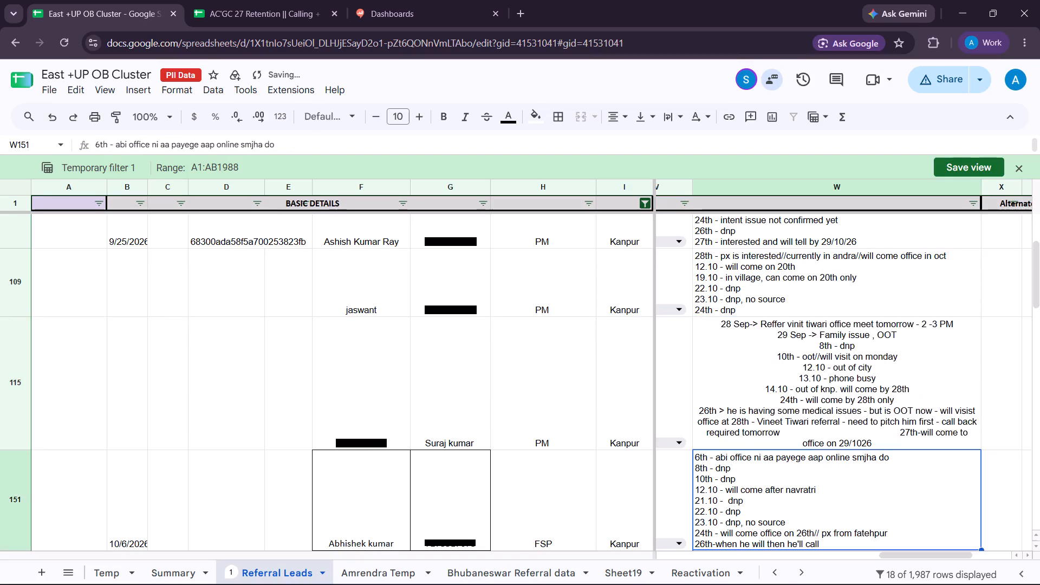
# Left-align the row 115 lead's remarks text in column W.
pyautogui.doubleClick(934, 416)
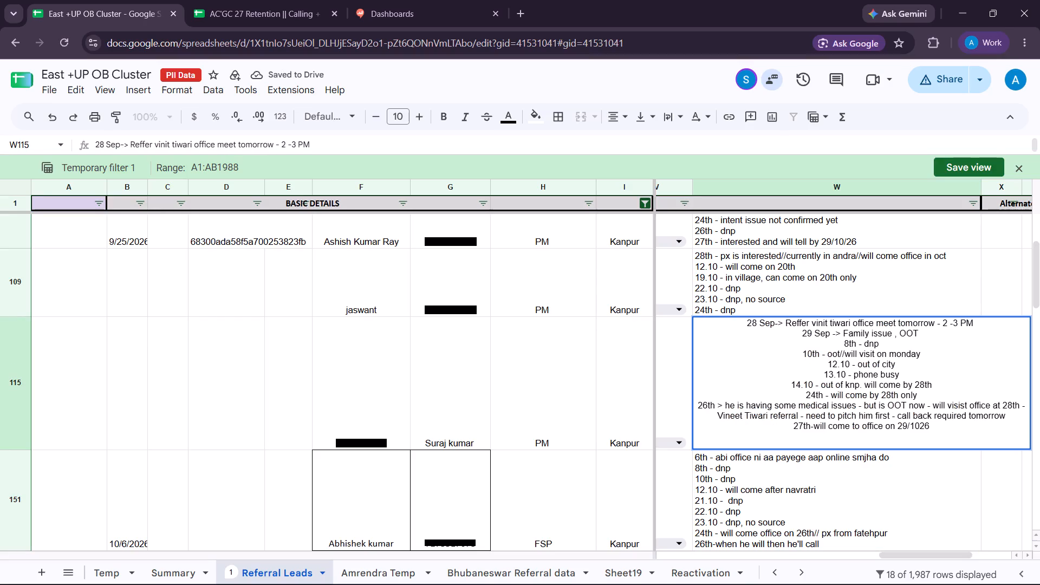
pyautogui.click(1013, 410)
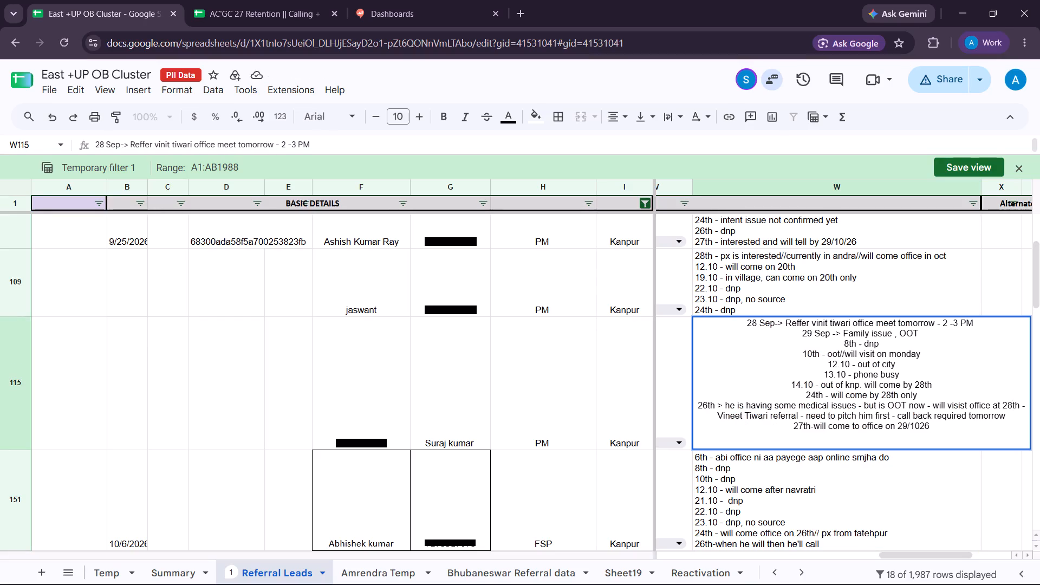
pyautogui.moveTo(730, 317); pyautogui.dragTo(939, 430)
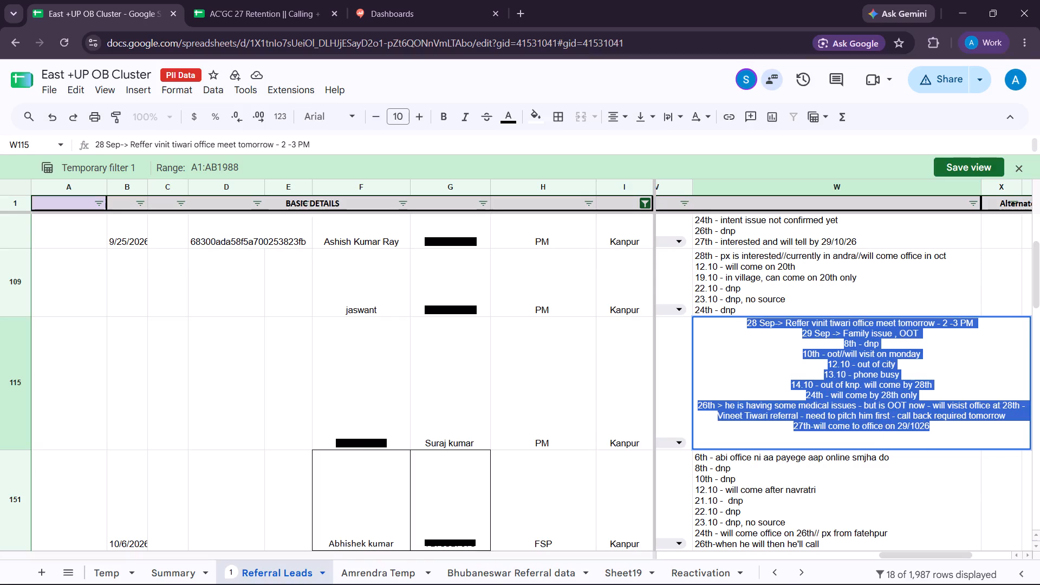
pyautogui.moveTo(939, 430); pyautogui.dragTo(940, 430)
pyautogui.click(612, 115)
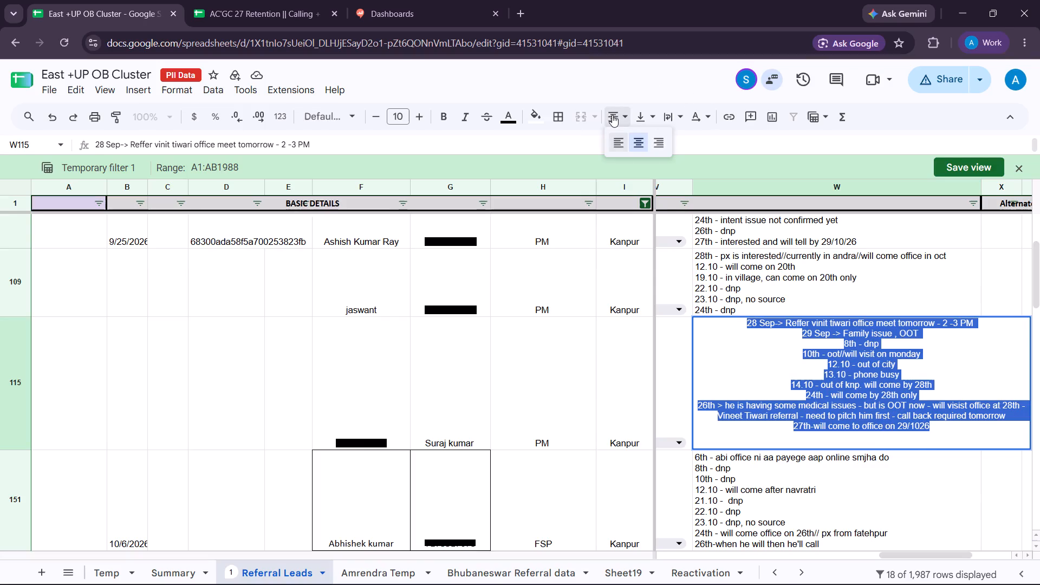
pyautogui.doubleClick(612, 115)
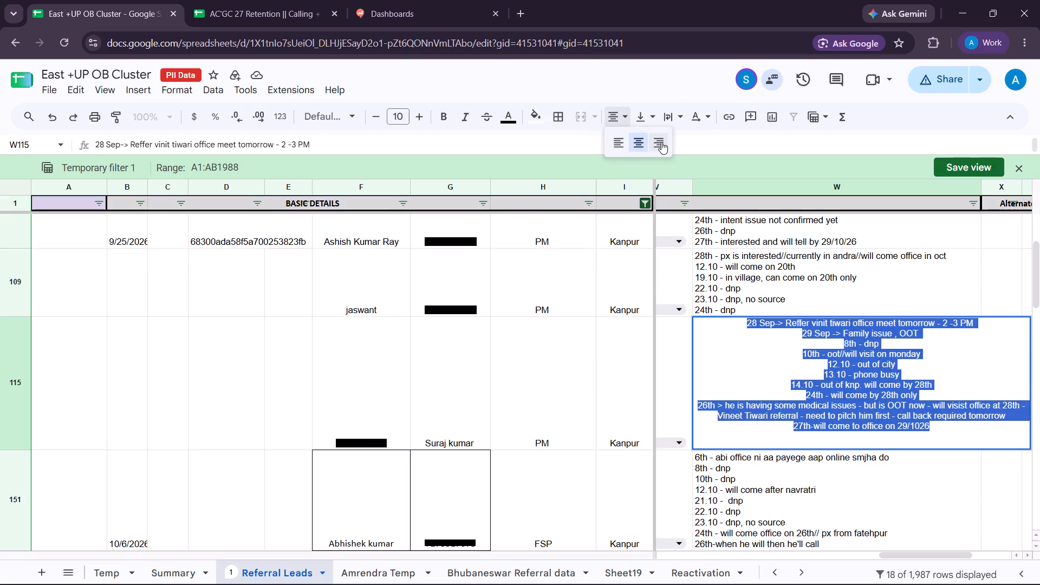
pyautogui.click(661, 142)
pyautogui.click(610, 114)
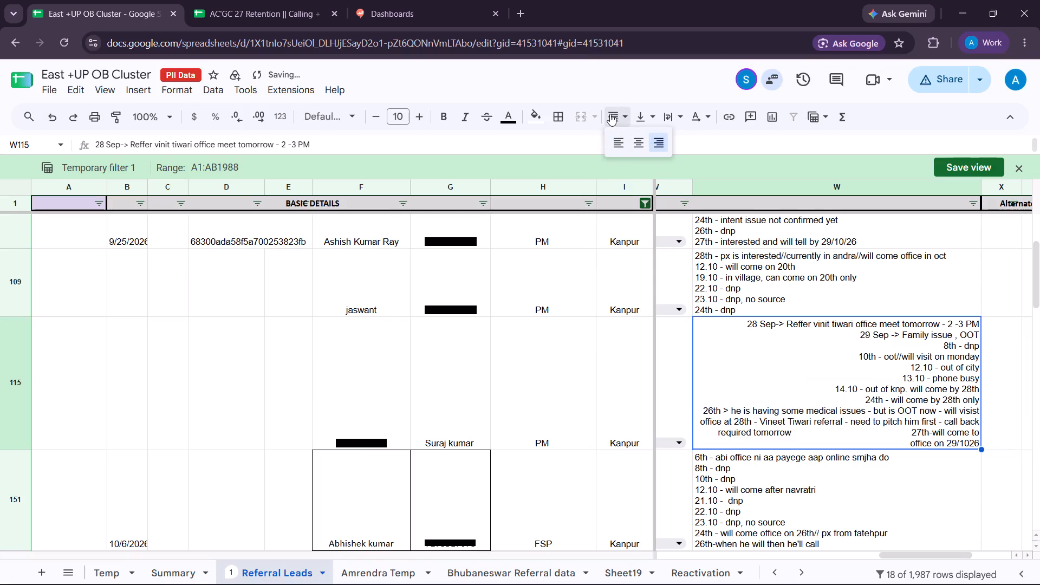
pyautogui.click(623, 148)
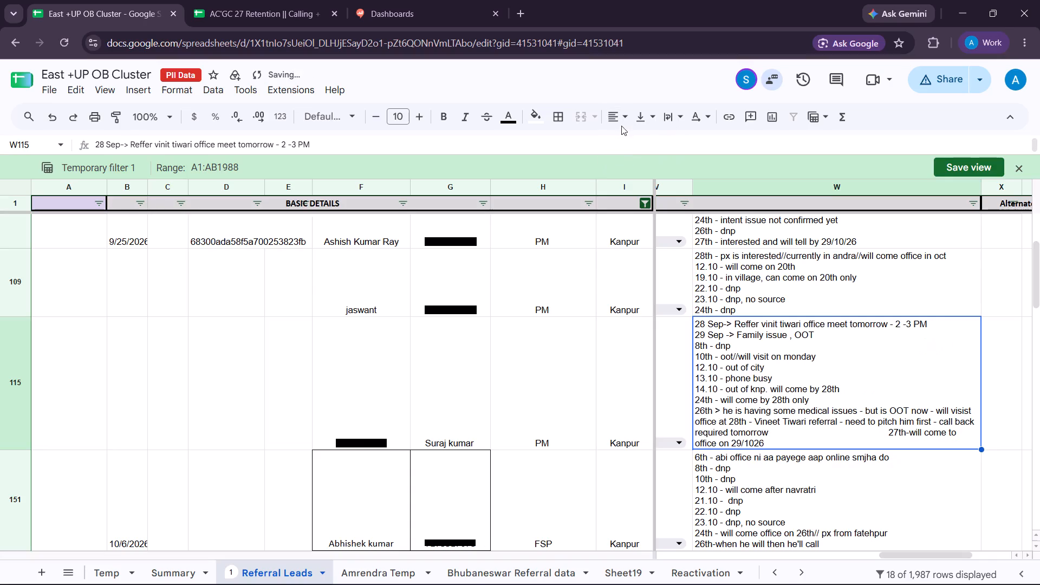
pyautogui.click(619, 113)
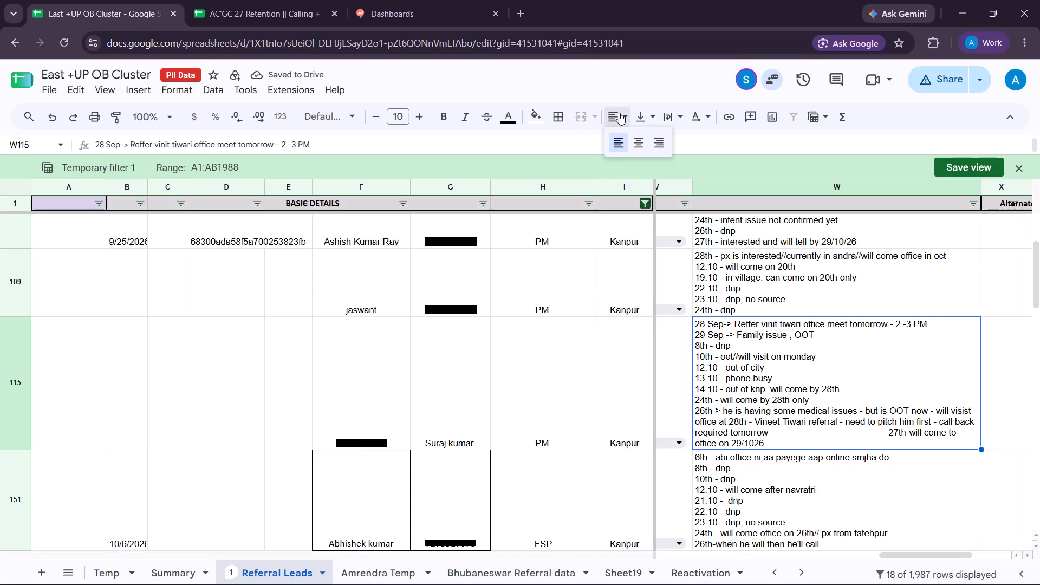
# Add further spaces directly before "27th-will come to office" in the left-aligned row 115 remarks.
pyautogui.doubleClick(870, 413)
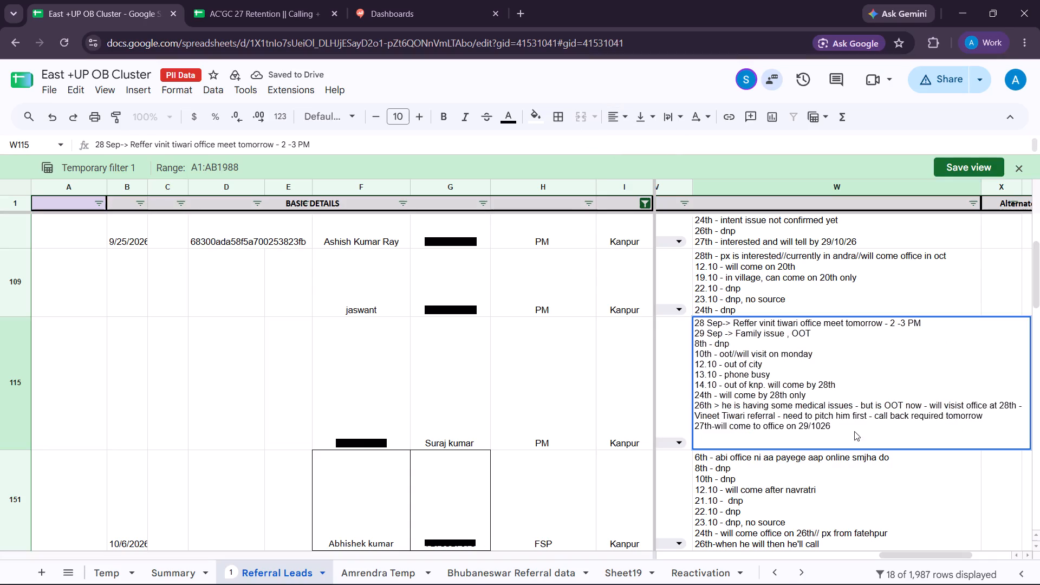
pyautogui.click(851, 430)
pyautogui.click(657, 393)
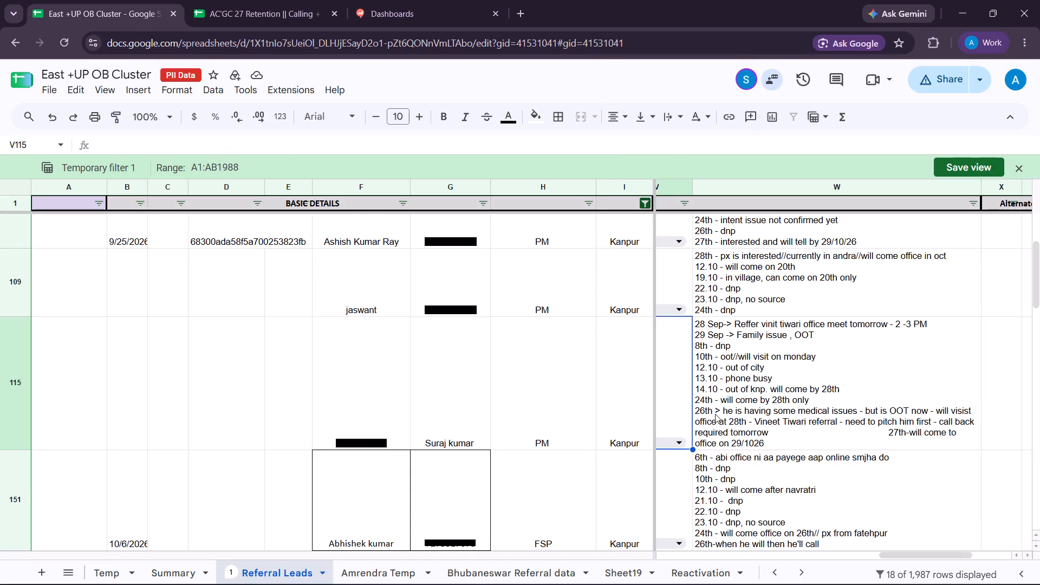
pyautogui.doubleClick(873, 441)
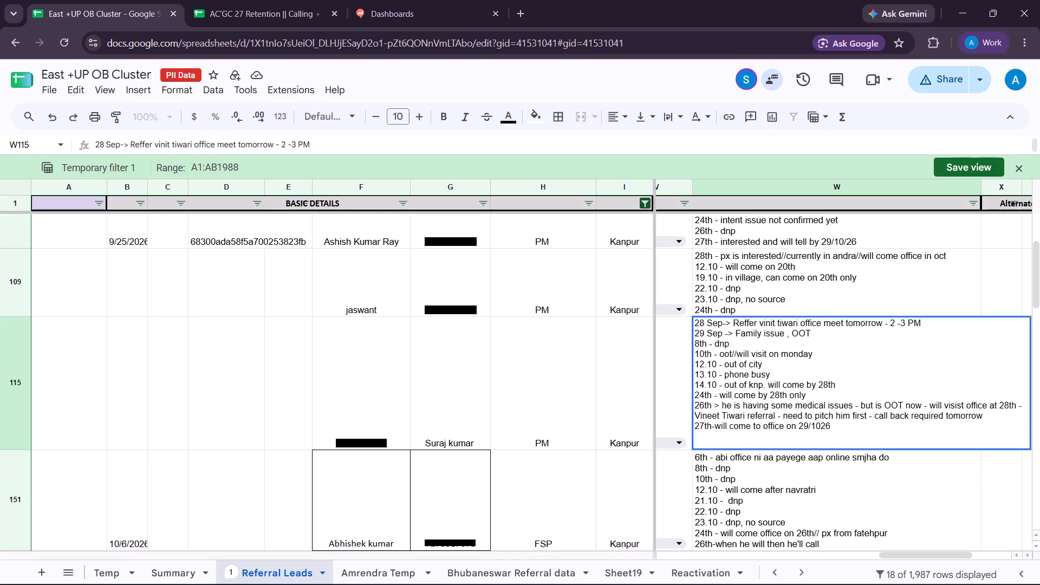
pyautogui.click(703, 426)
pyautogui.press('Left')
pyautogui.press('Left')
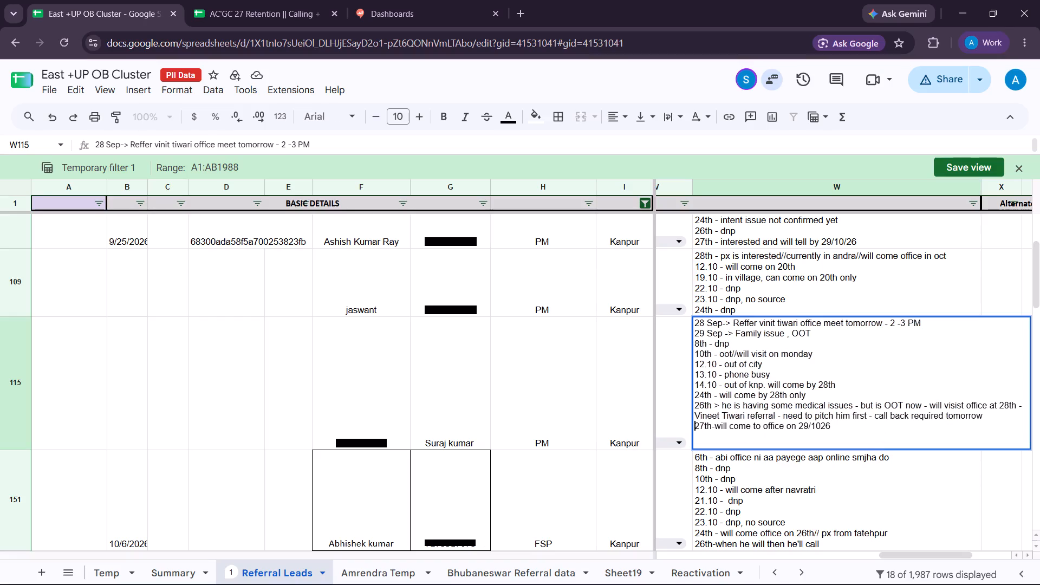
pyautogui.press('space')
pyautogui.press('space')
pyautogui.press('space')
pyautogui.press('space')
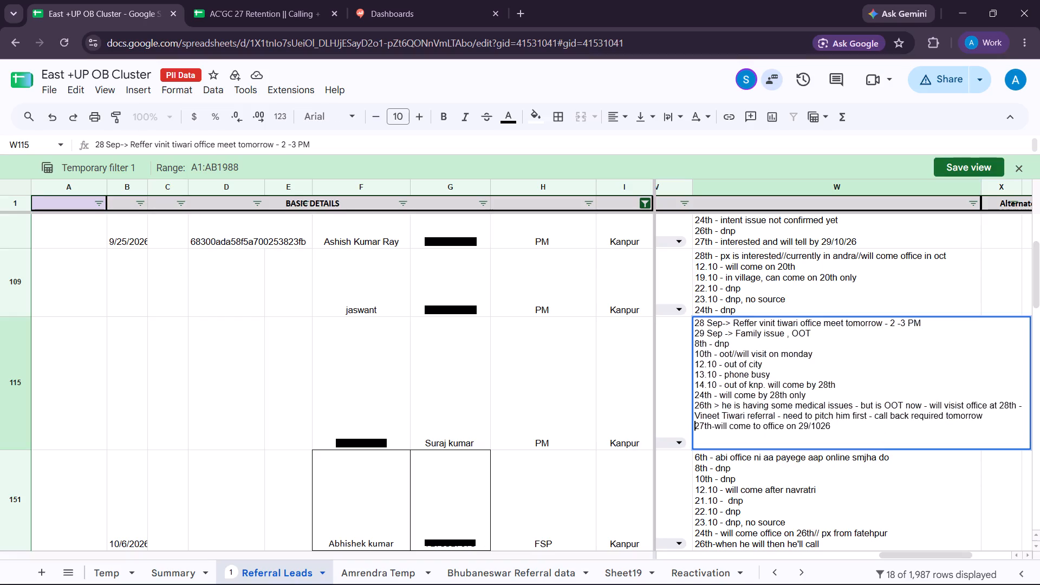
pyautogui.press('space')
pyautogui.press('space')
pyautogui.press('space')
pyautogui.press('space')
pyautogui.press('space')
pyautogui.click(703, 426)
pyautogui.press('Return')
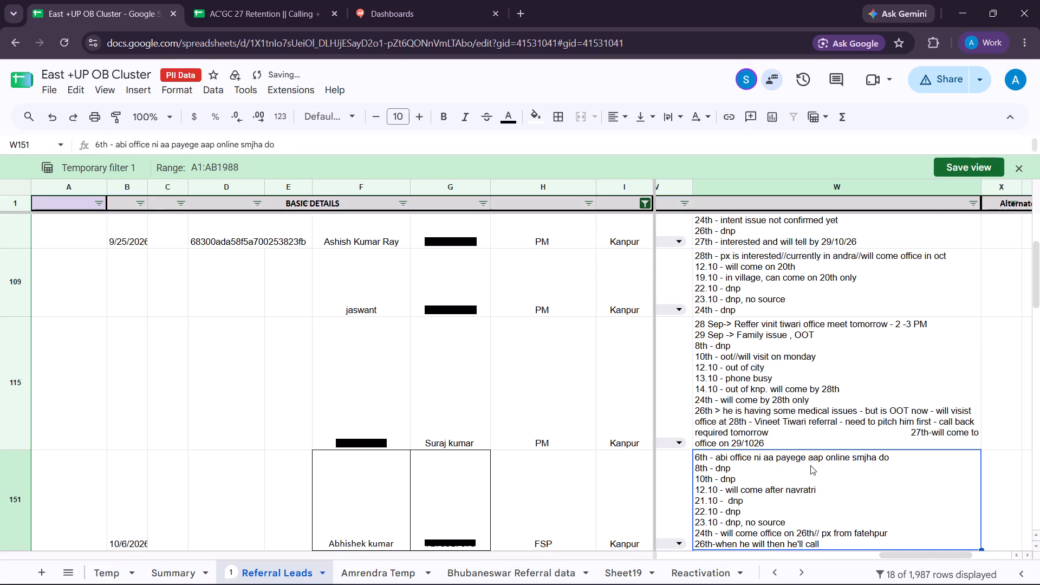
# Set the row 115 lead's column P lead status to Prospect.
pyautogui.scroll(-1, 838, 480)
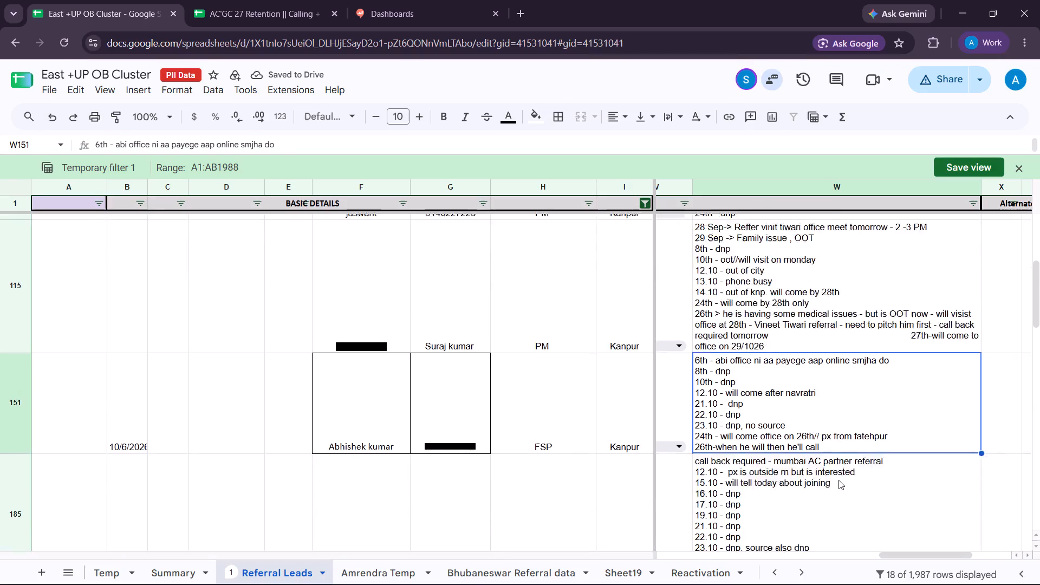
pyautogui.scroll(-1, 838, 480)
pyautogui.scroll(1, 838, 480)
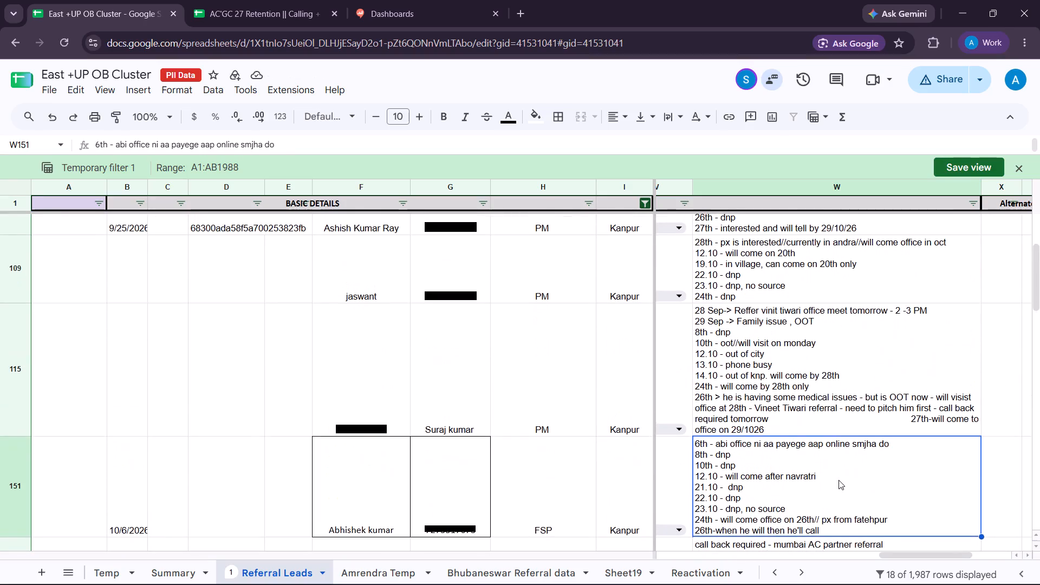
pyautogui.scroll(1, 838, 480)
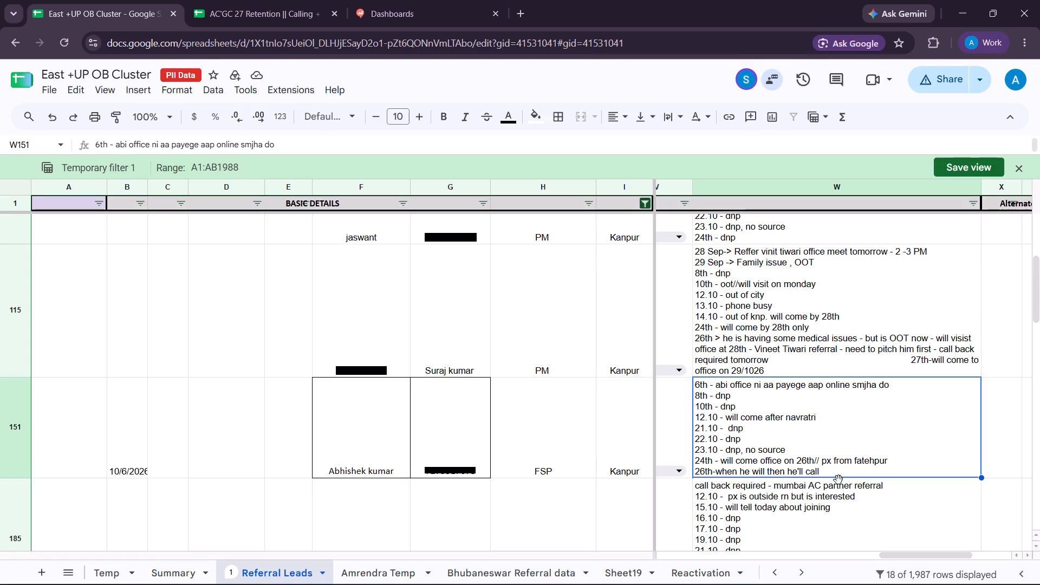
pyautogui.hscroll(6, 771, 455)
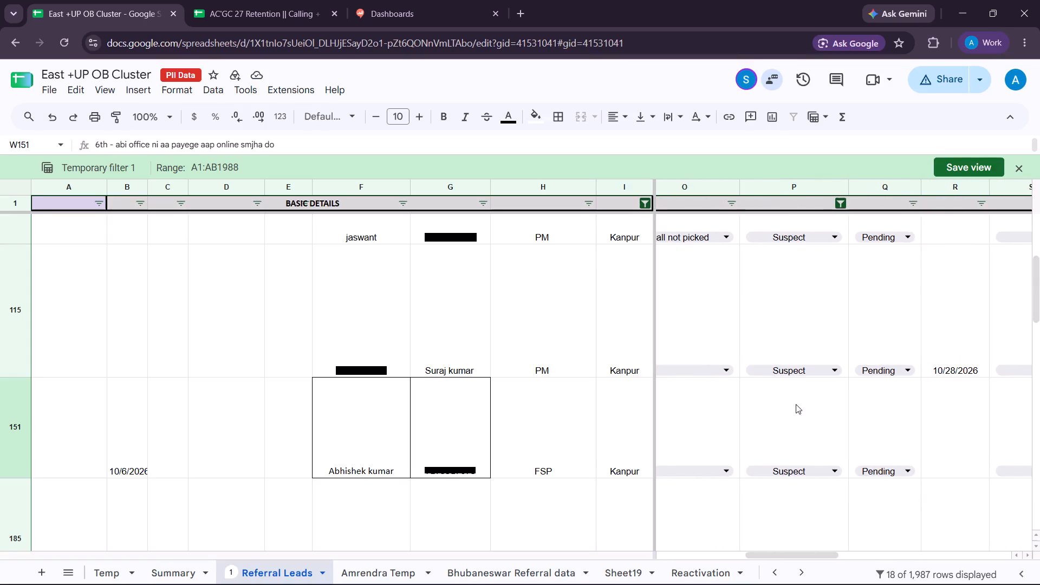
pyautogui.click(816, 369)
pyautogui.click(796, 414)
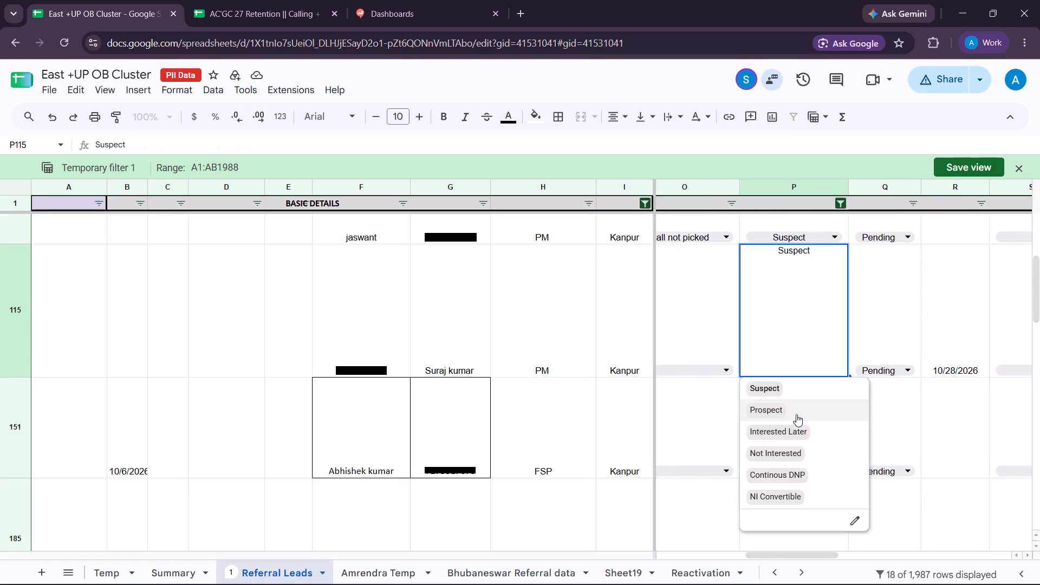
# Set the row 115 lead's column Q status to Aligned.
pyautogui.click(892, 369)
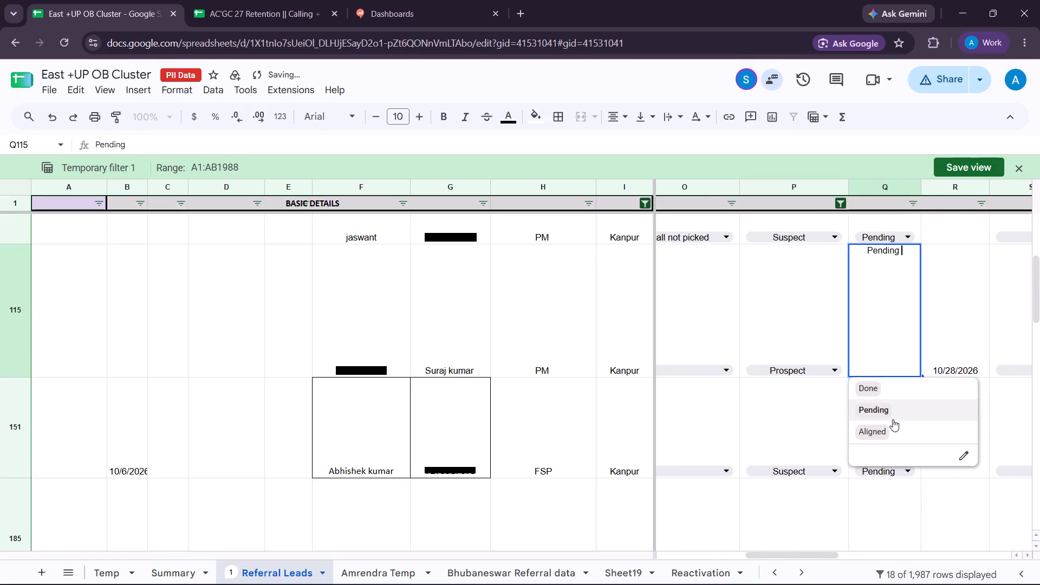
pyautogui.click(890, 428)
# Set the row 115 lead's column R date to 10/29/2026.
pyautogui.hscroll(-2, 890, 428)
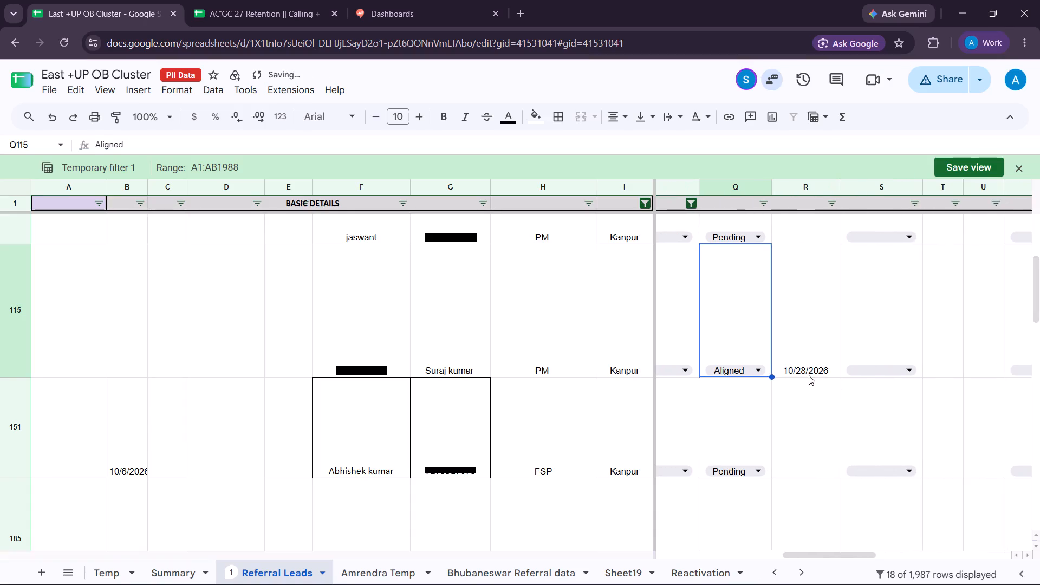
pyautogui.doubleClick(808, 374)
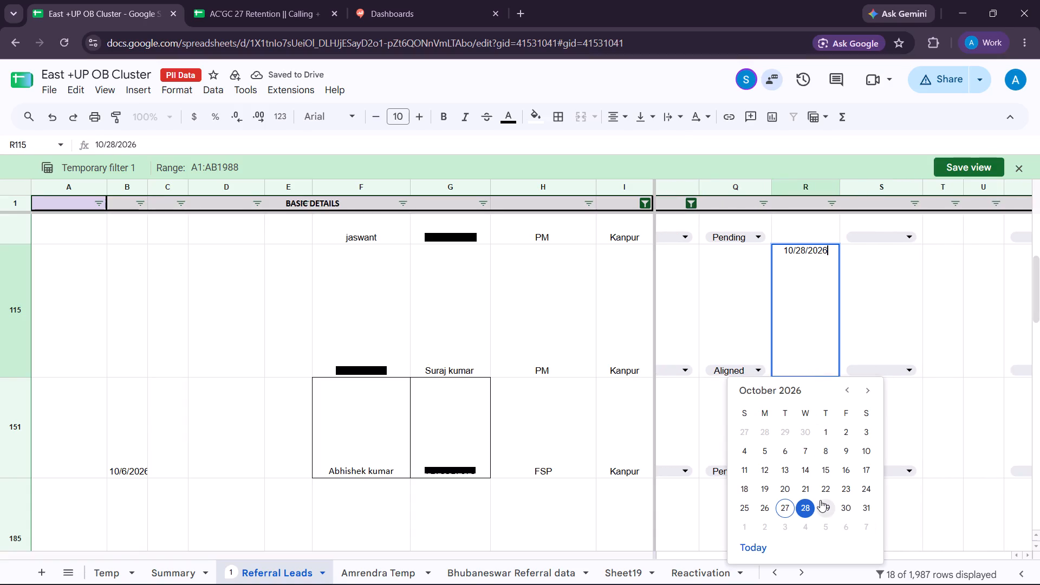
pyautogui.click(820, 500)
# Review the column O to R statuses and dates of the Kanpur leads from row 95 to row 185.
pyautogui.scroll(4, 797, 422)
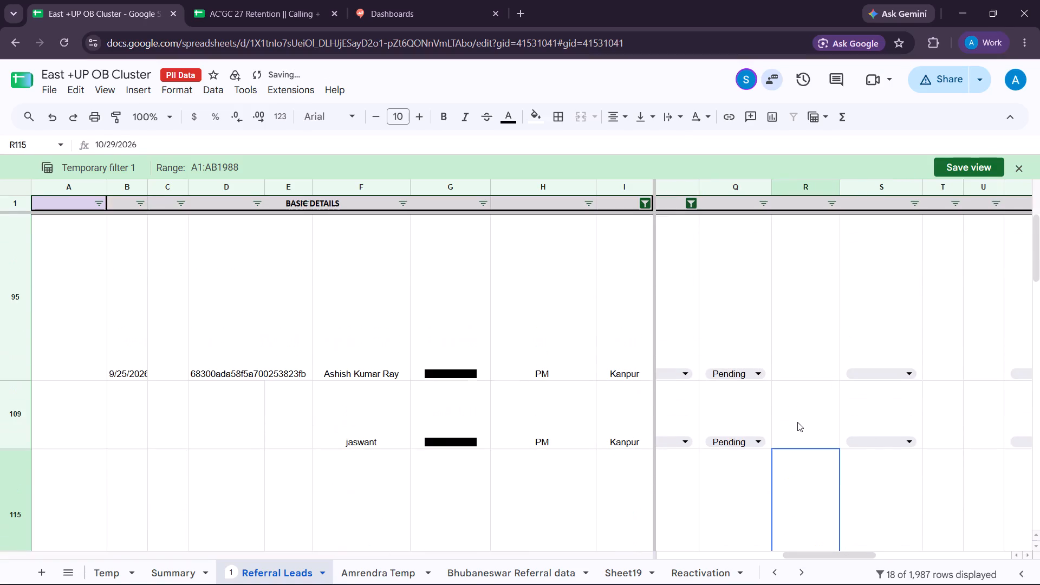
pyautogui.hscroll(4, 797, 422)
pyautogui.hscroll(-4, 797, 422)
pyautogui.scroll(-3, 797, 422)
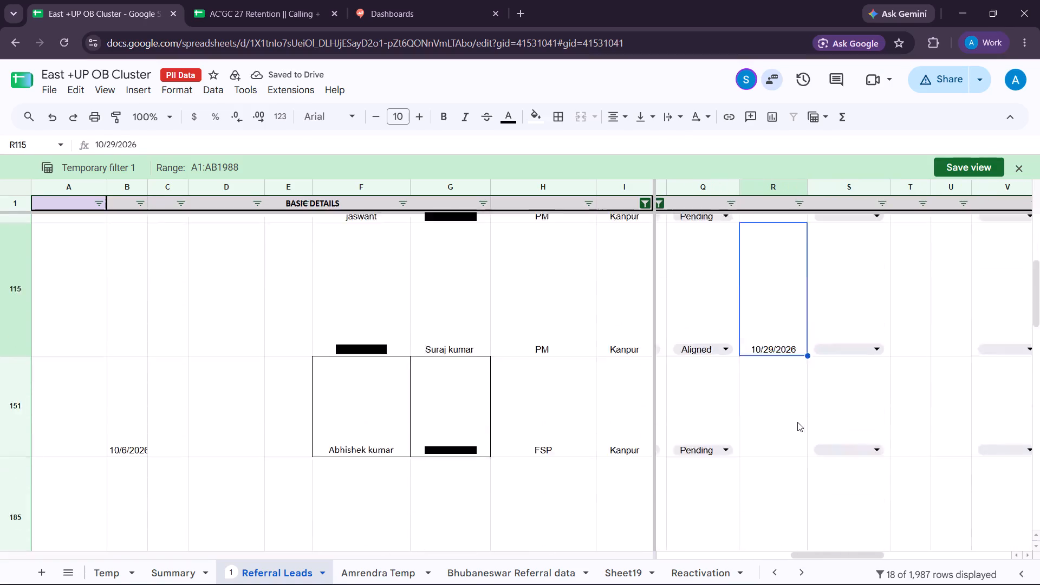
pyautogui.scroll(-1, 797, 422)
pyautogui.scroll(2, 797, 422)
pyautogui.hscroll(1, 797, 422)
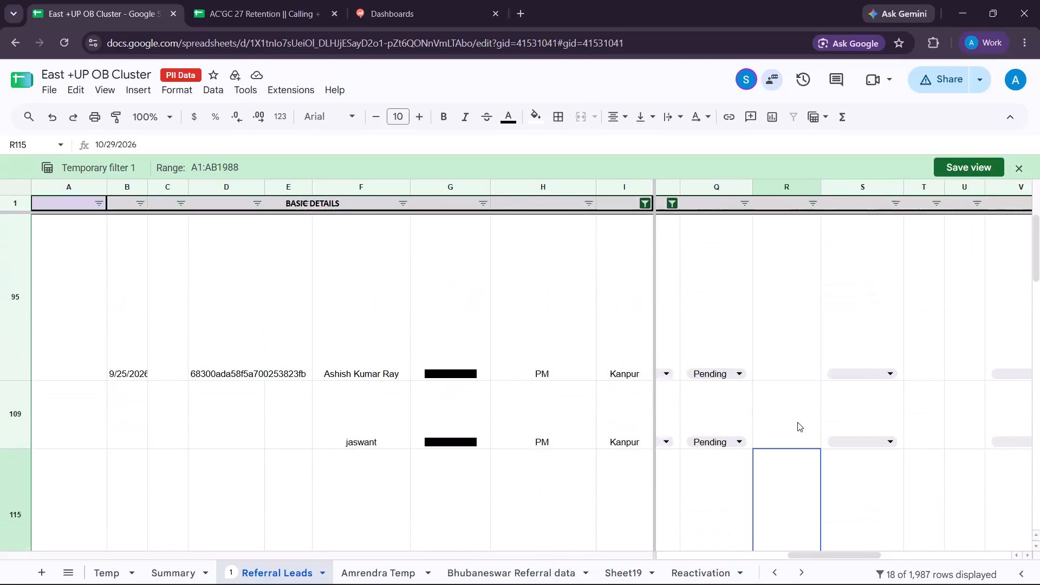
pyautogui.hscroll(5, 797, 422)
pyautogui.hscroll(-4, 797, 422)
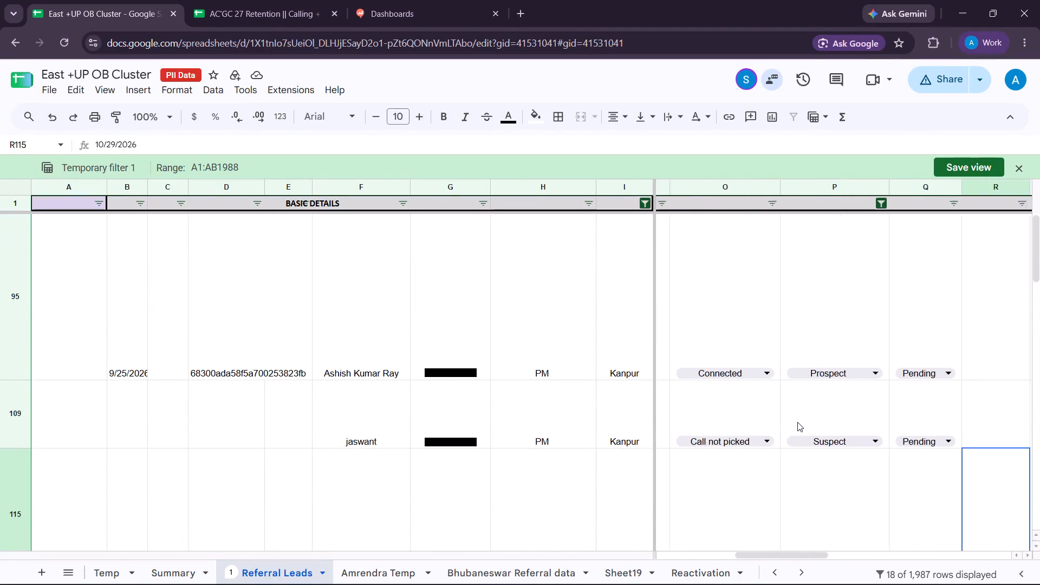
pyautogui.hscroll(-1, 797, 422)
pyautogui.scroll(-3, 797, 422)
pyautogui.hscroll(1, 797, 422)
pyautogui.scroll(-1, 797, 422)
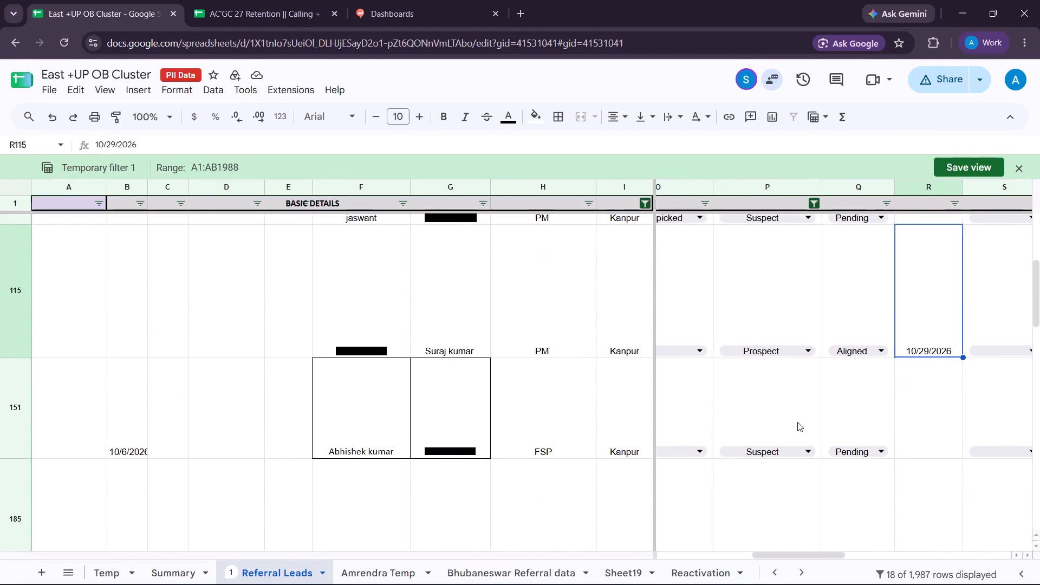
pyautogui.scroll(-1, 797, 422)
pyautogui.scroll(2, 797, 422)
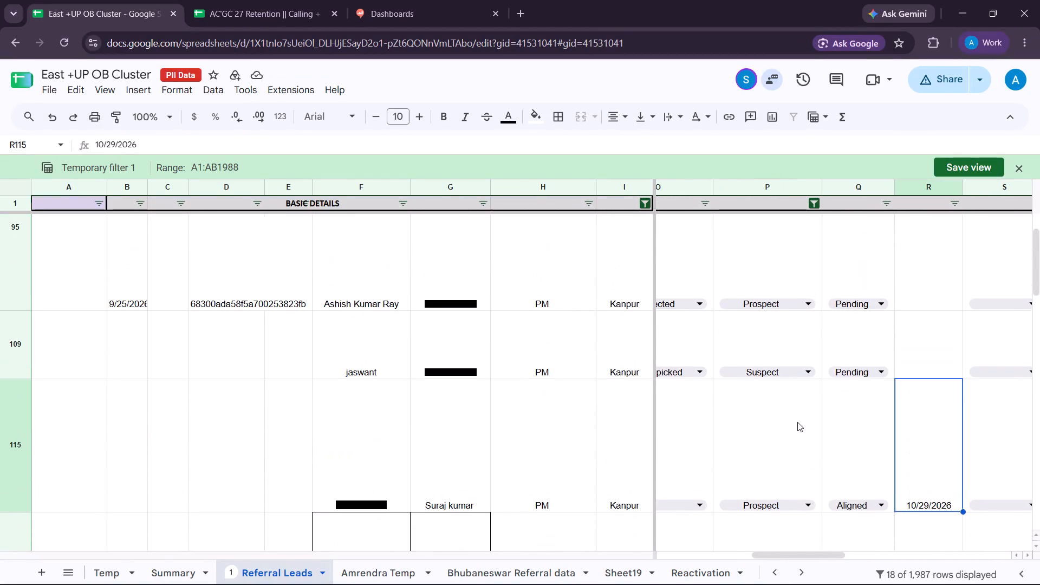
# Set the row 151 lead's column O call status to Call not picked.
pyautogui.scroll(-2, 797, 422)
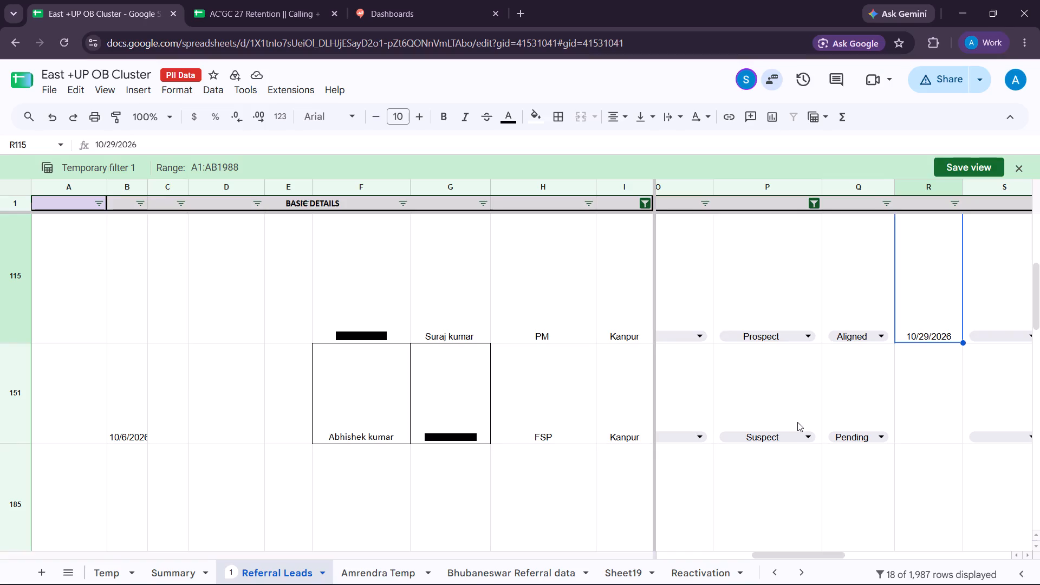
pyautogui.hscroll(2, 771, 409)
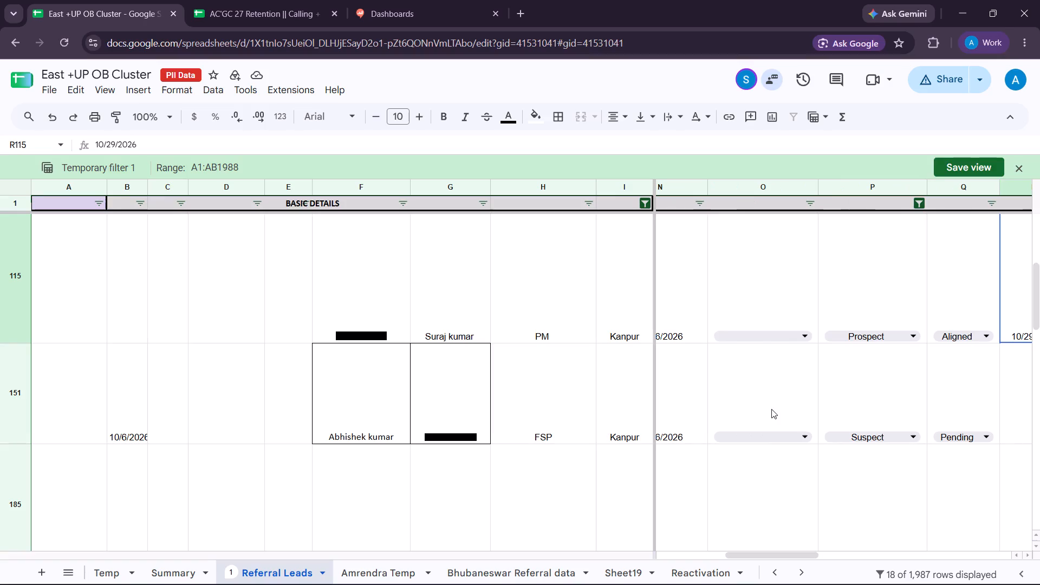
pyautogui.scroll(-2, 771, 409)
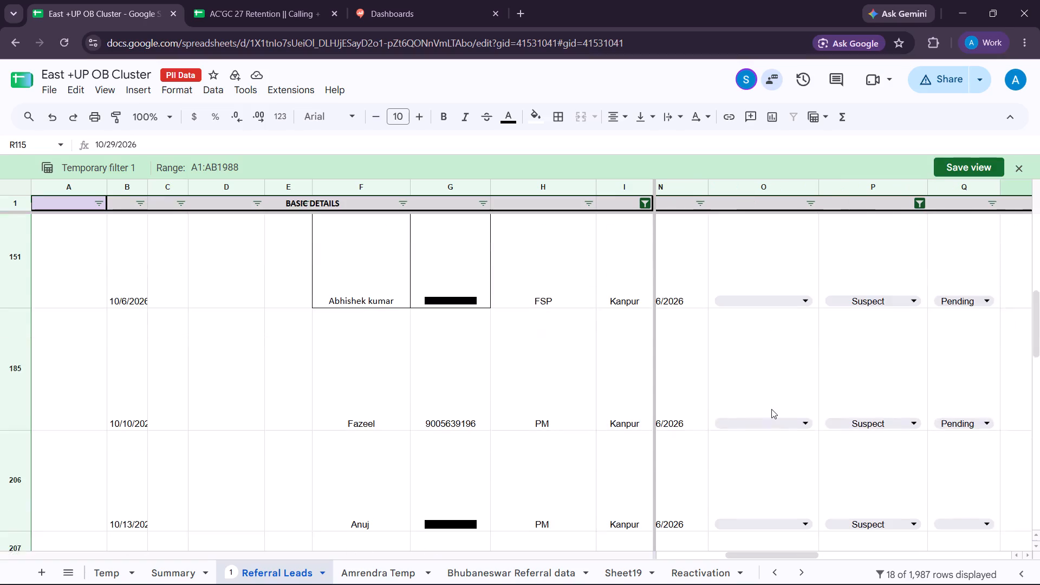
pyautogui.scroll(-1, 771, 409)
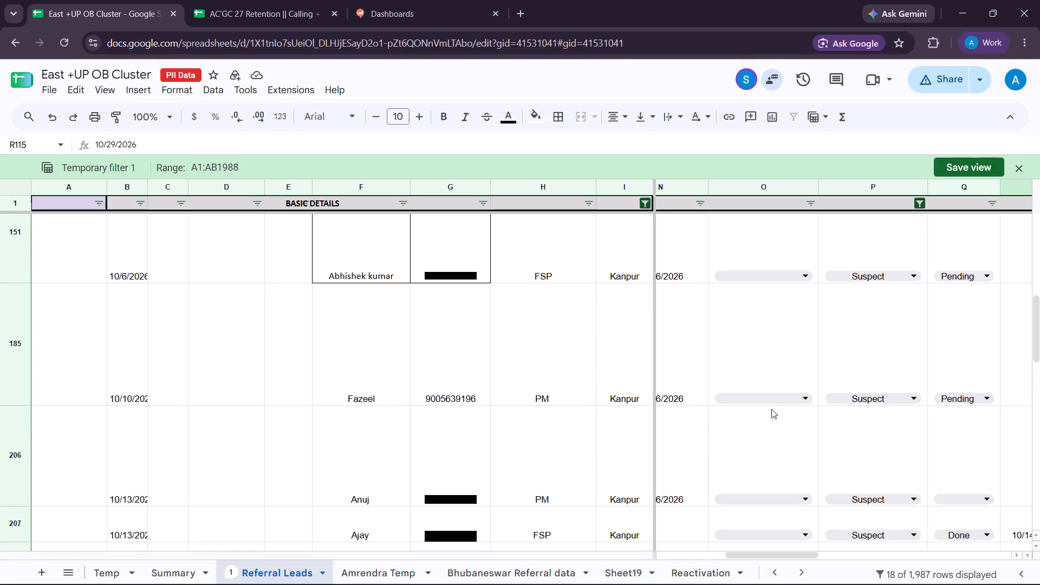
pyautogui.scroll(2, 771, 409)
pyautogui.hscroll(3, 771, 409)
pyautogui.hscroll(-1, 771, 409)
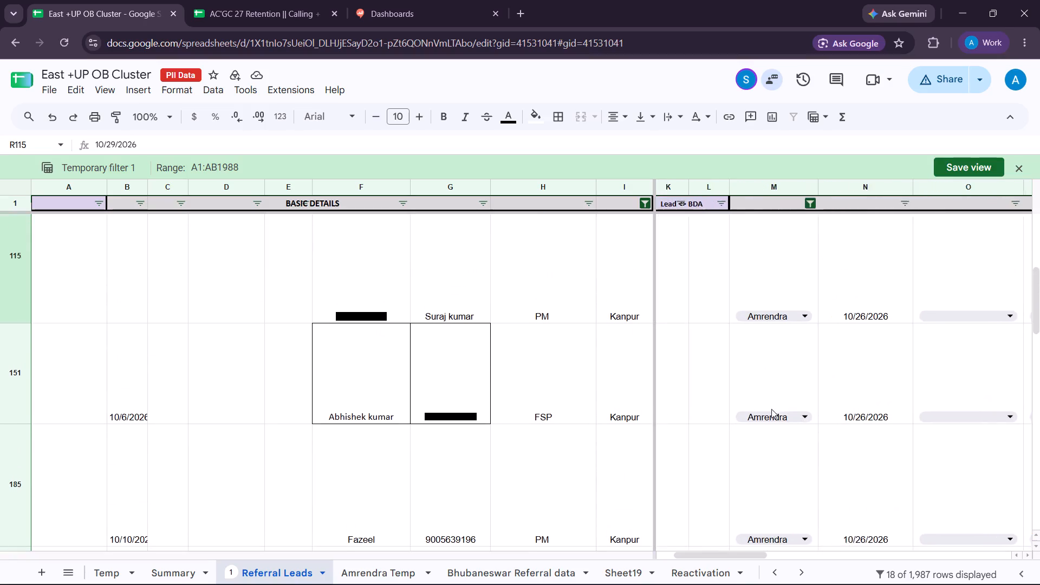
pyautogui.hscroll(-1, 771, 409)
pyautogui.click(771, 409)
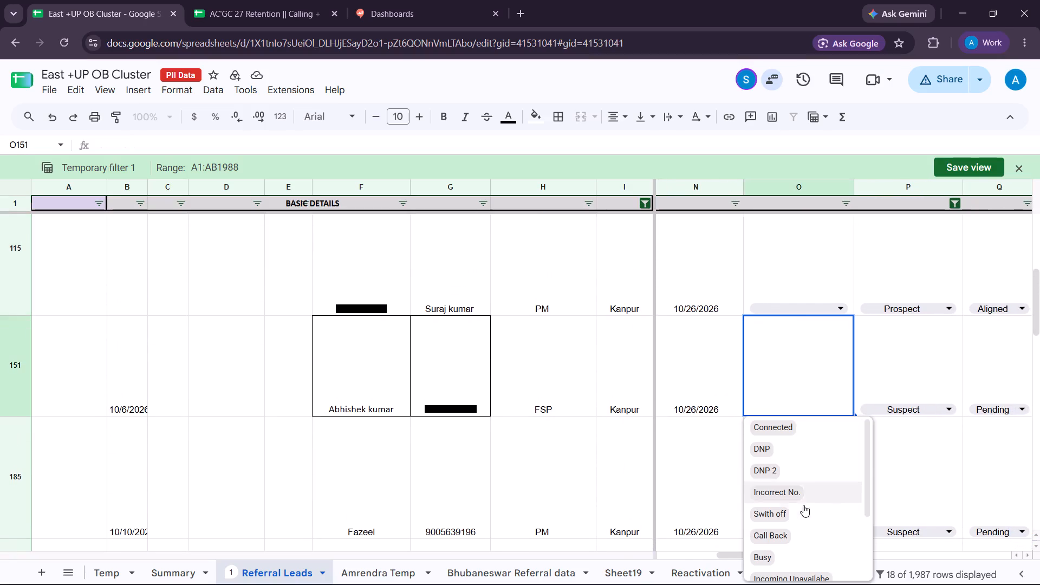
pyautogui.scroll(-1, 804, 512)
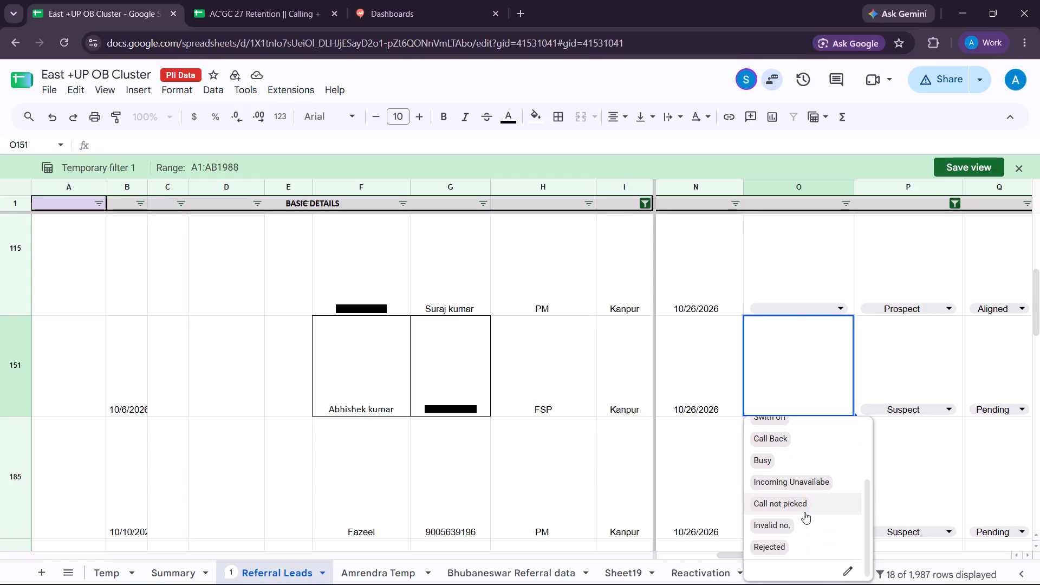
pyautogui.scroll(-1, 804, 512)
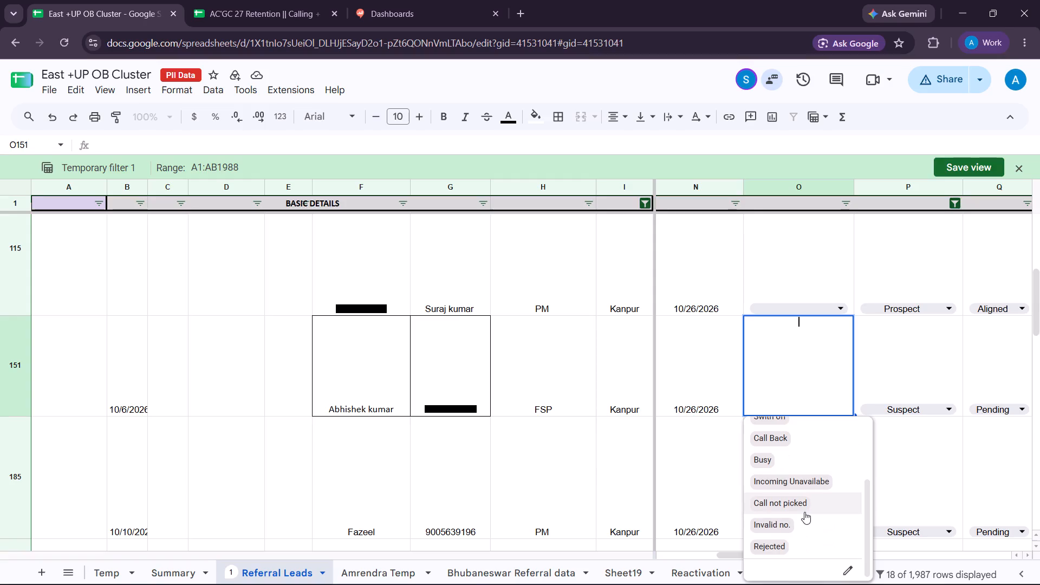
pyautogui.click(804, 511)
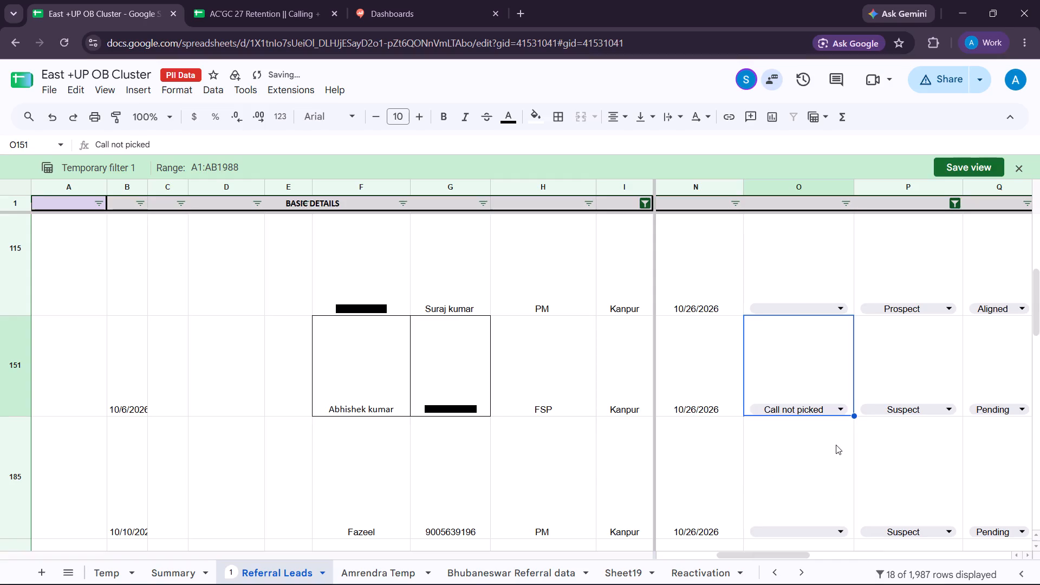
# Append the remark "27th - dnp" on a new line in the row 109 lead's column W remarks.
pyautogui.scroll(1, 836, 445)
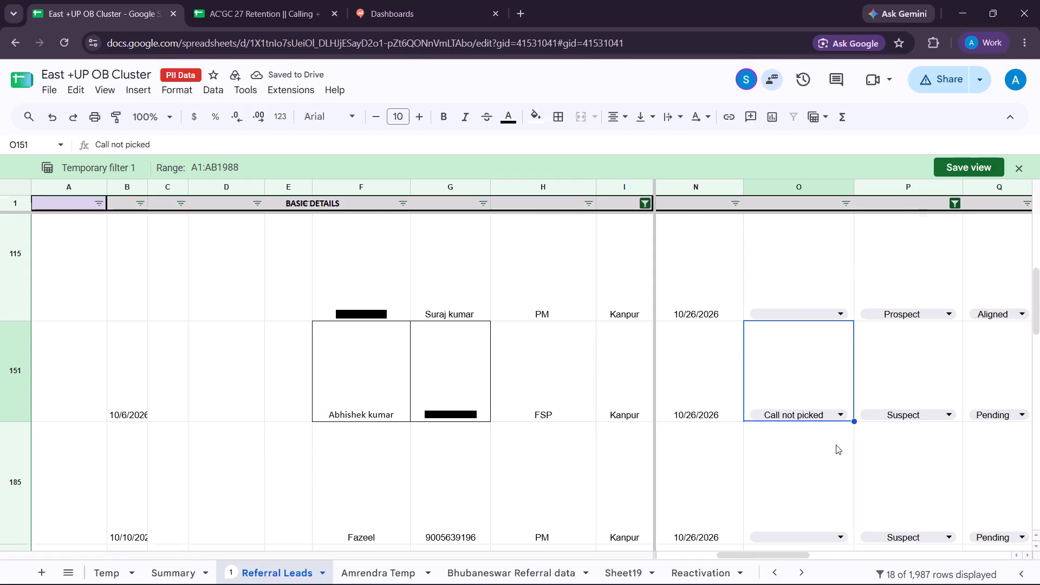
pyautogui.scroll(1, 836, 445)
pyautogui.hscroll(-5, 836, 445)
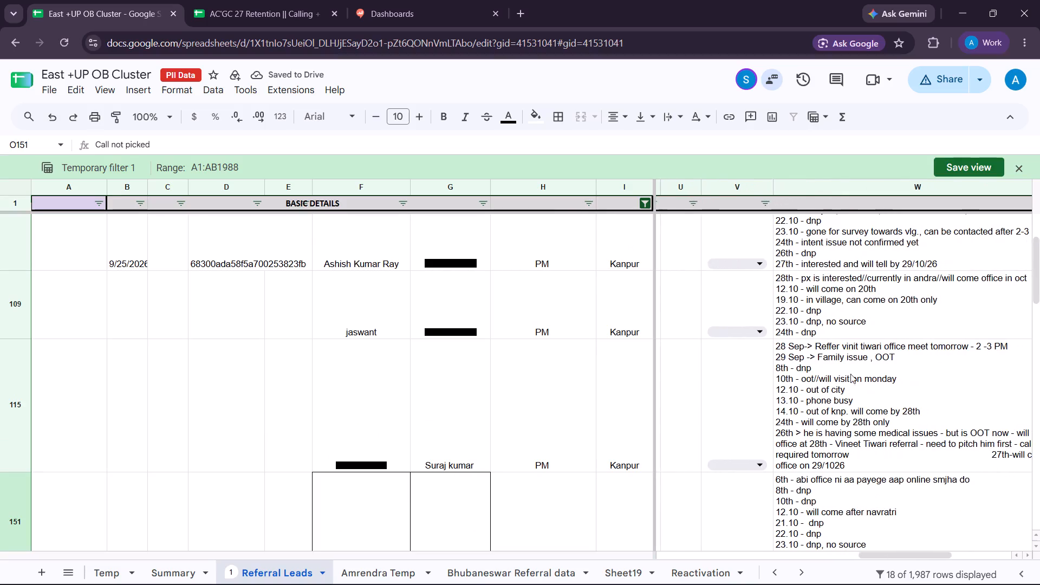
pyautogui.doubleClick(848, 326)
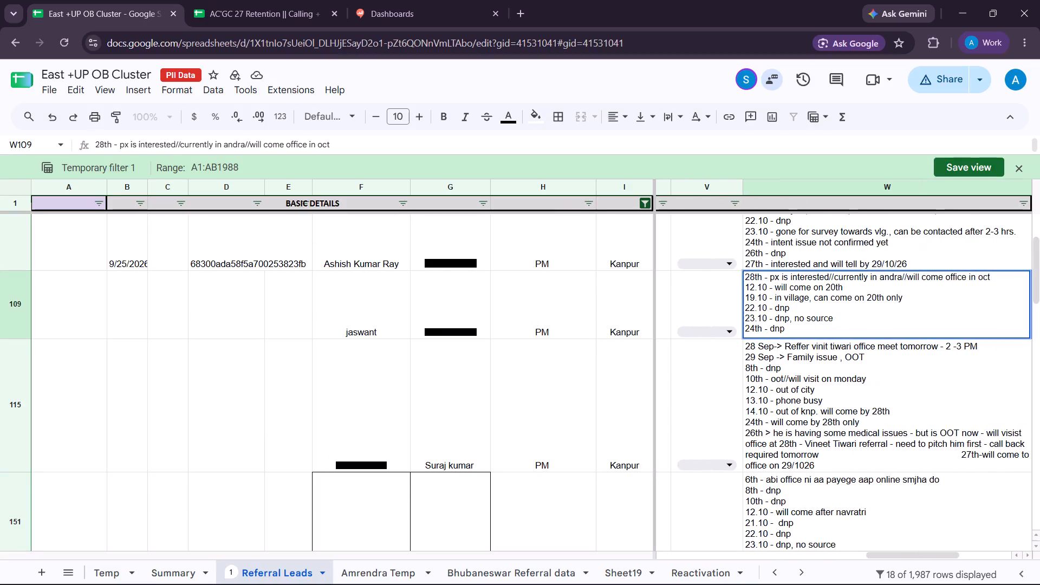
pyautogui.press('space')
pyautogui.press('space')
pyautogui.press('space')
pyautogui.press('space')
pyautogui.press('space')
pyautogui.press('space')
pyautogui.press('space')
pyautogui.press('space')
pyautogui.press('space')
pyautogui.press('space')
pyautogui.press('space')
pyautogui.press('space')
pyautogui.press('space')
pyautogui.press('space')
pyautogui.press('space')
pyautogui.press('space')
pyautogui.press('space')
pyautogui.press('space')
pyautogui.press('space')
pyautogui.press('space')
pyautogui.press('space')
pyautogui.press('space')
pyautogui.press('space')
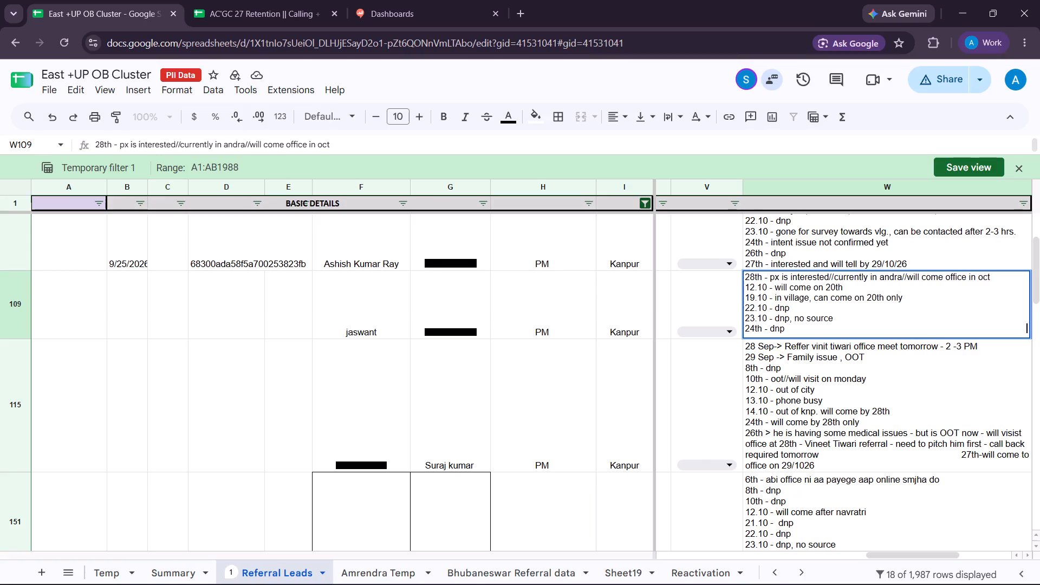
pyautogui.write('27')
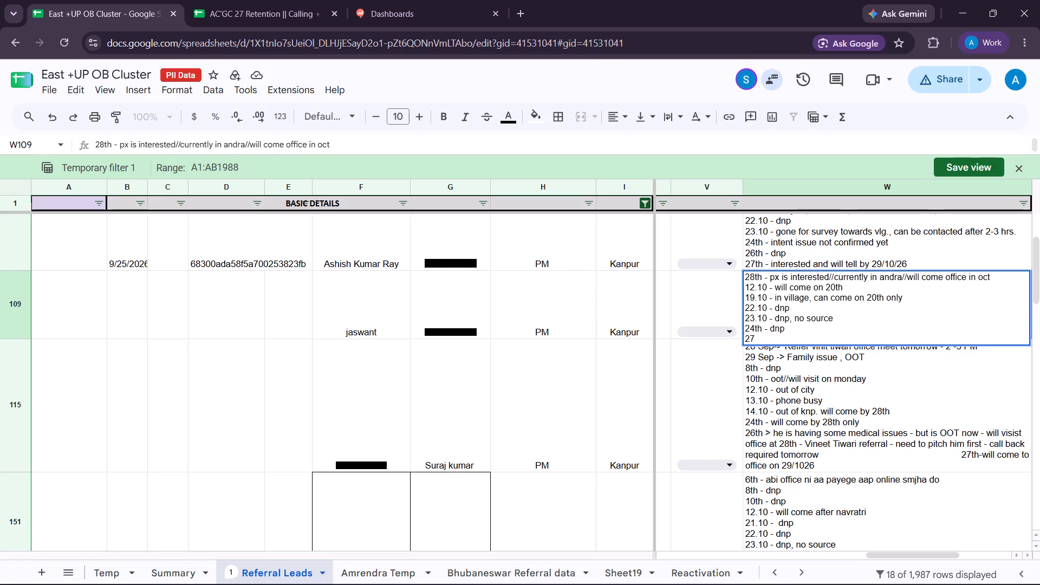
pyautogui.write('th')
pyautogui.press('space')
pyautogui.write('- dnp')
pyautogui.press('space')
pyautogui.press('Return')
pyautogui.press('Return')
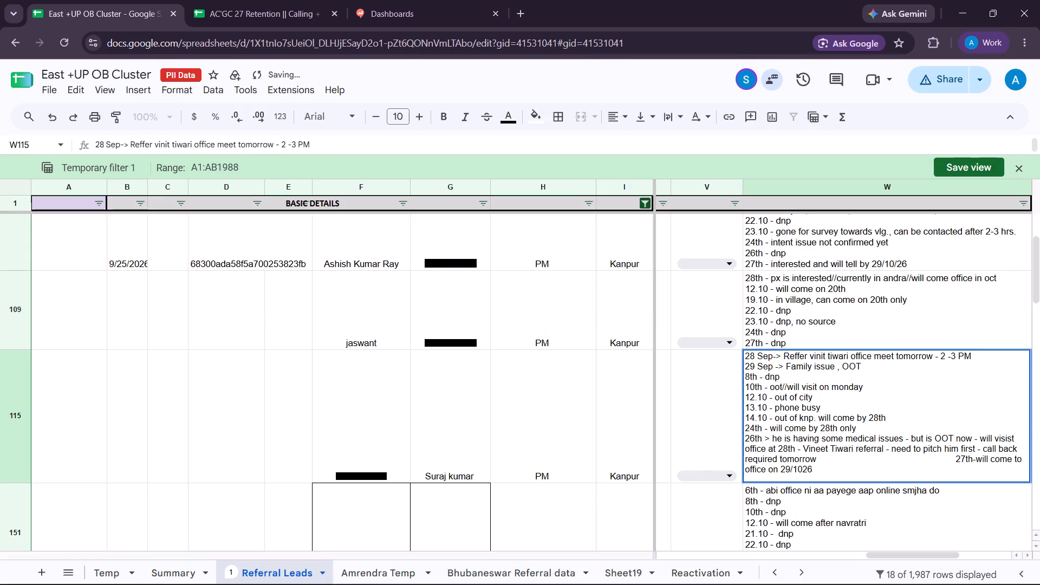
# Append the remark "27th- DNP" on a new line in the row 151 lead's column W remarks.
pyautogui.scroll(-3, 848, 326)
pyautogui.click(848, 326)
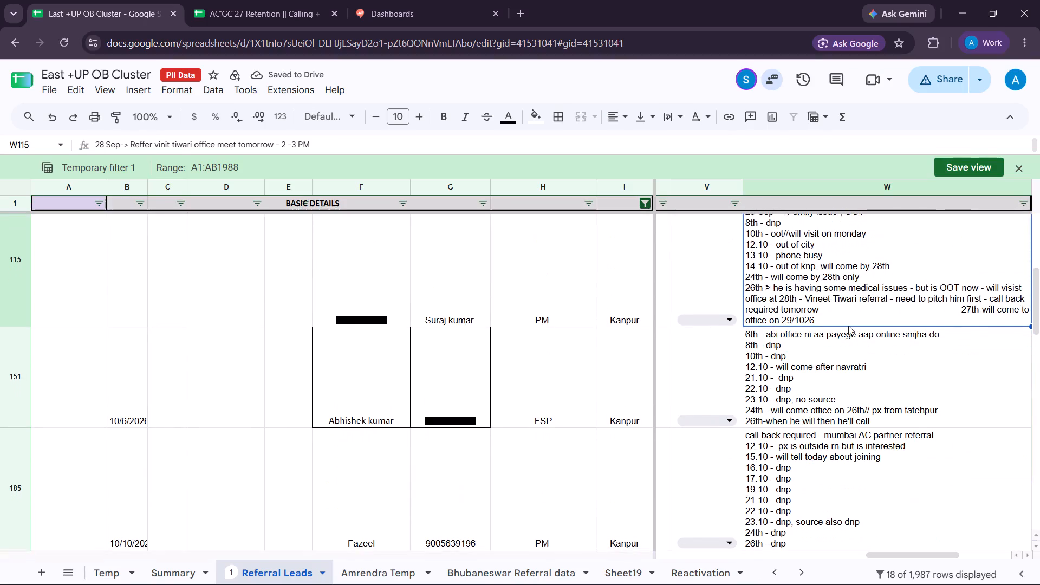
pyautogui.press('Return')
pyautogui.press('Return')
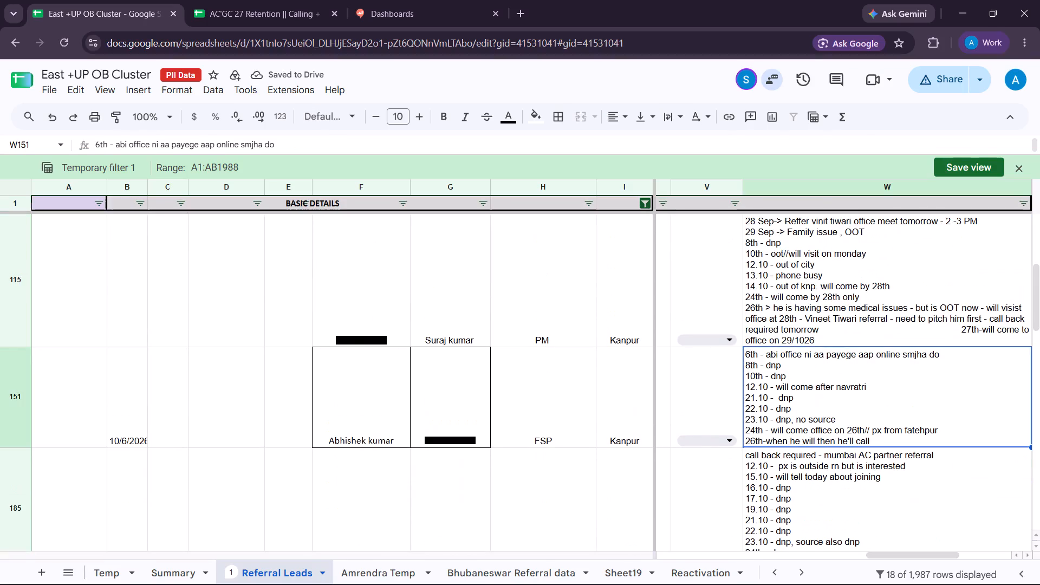
pyautogui.press('Return')
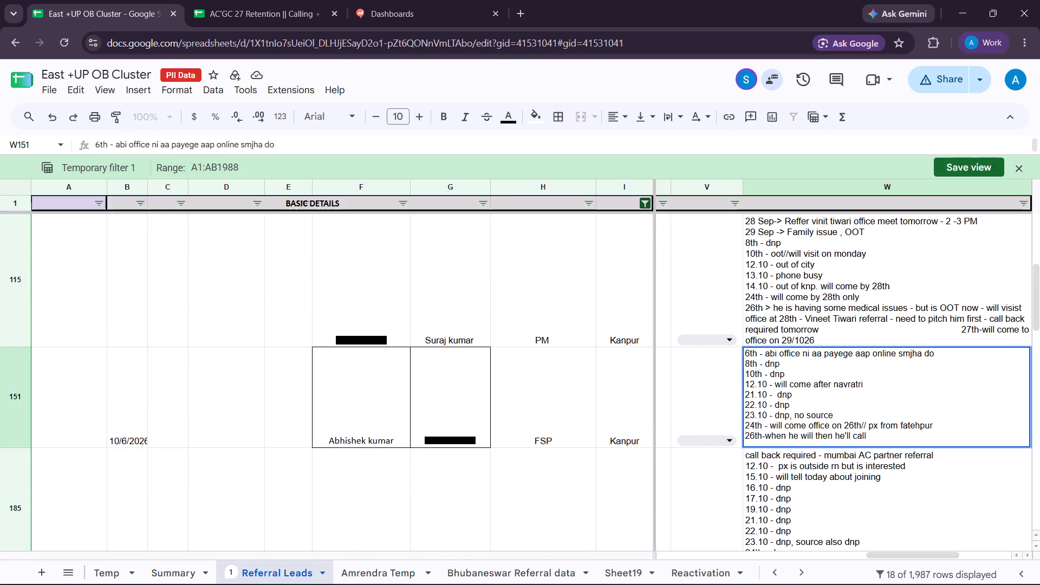
pyautogui.press('space')
pyautogui.press('space')
pyautogui.press('space')
pyautogui.press('space')
pyautogui.press('space')
pyautogui.press('space')
pyautogui.press('space')
pyautogui.press('space')
pyautogui.press('space')
pyautogui.press('space')
pyautogui.press('space')
pyautogui.press('space')
pyautogui.press('space')
pyautogui.press('space')
pyautogui.press('space')
pyautogui.press('space')
pyautogui.press('space')
pyautogui.press('space')
pyautogui.press('space')
pyautogui.press('space')
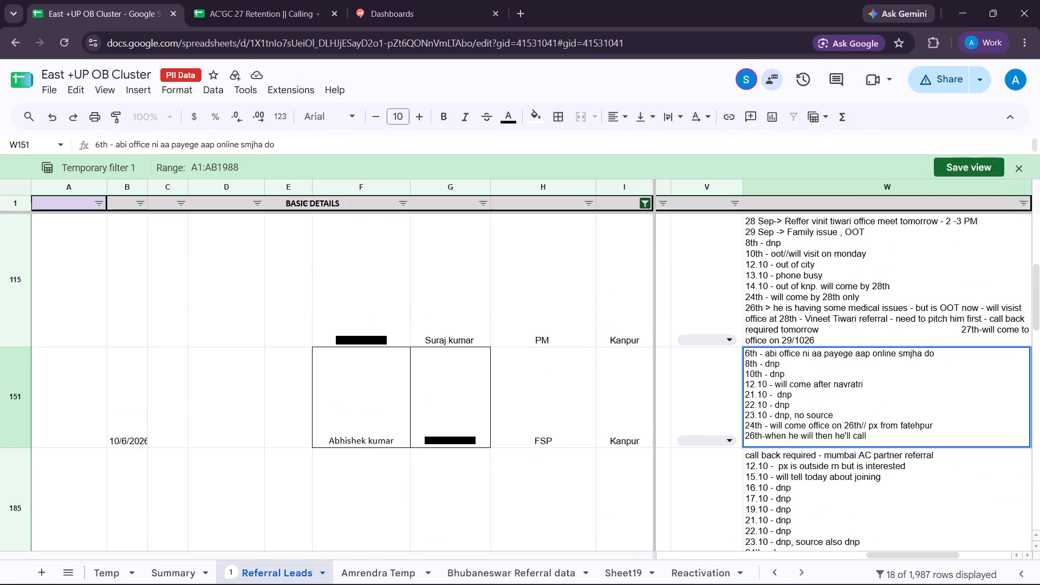
pyautogui.press('space')
pyautogui.press('space')
pyautogui.press('space')
pyautogui.press('space')
pyautogui.press('space')
pyautogui.press('space')
pyautogui.press('space')
pyautogui.press('space')
pyautogui.press('space')
pyautogui.press('space')
pyautogui.press('space')
pyautogui.press('space')
pyautogui.press('space')
pyautogui.press('space')
pyautogui.press('space')
pyautogui.press('space')
pyautogui.press('space')
pyautogui.press('space')
pyautogui.press('space')
pyautogui.press('space')
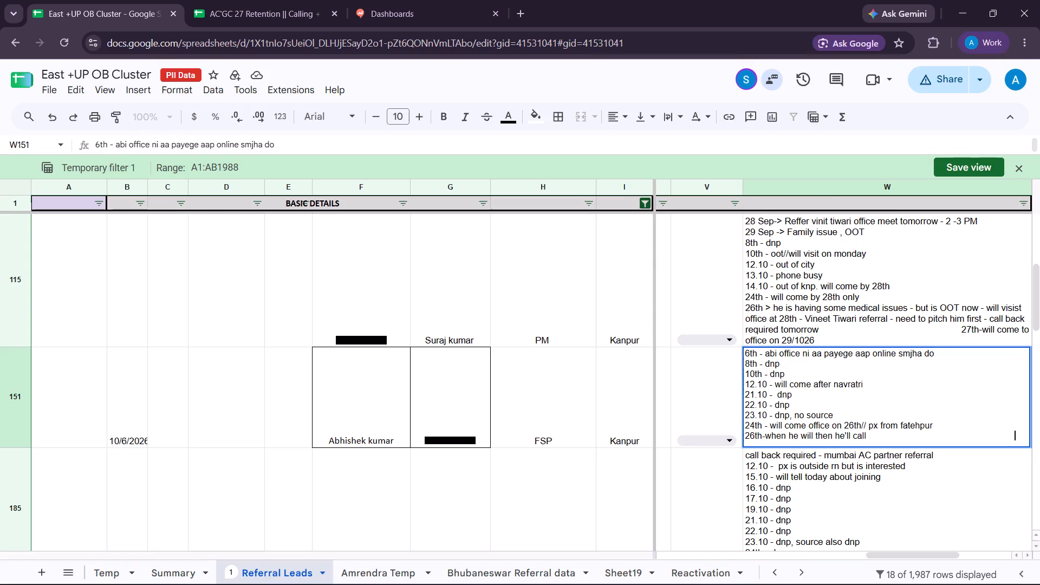
pyautogui.press('space')
pyautogui.press('space')
pyautogui.press('space')
pyautogui.press('space')
pyautogui.press('space')
pyautogui.press('space')
pyautogui.press('space')
pyautogui.press('space')
pyautogui.press('space')
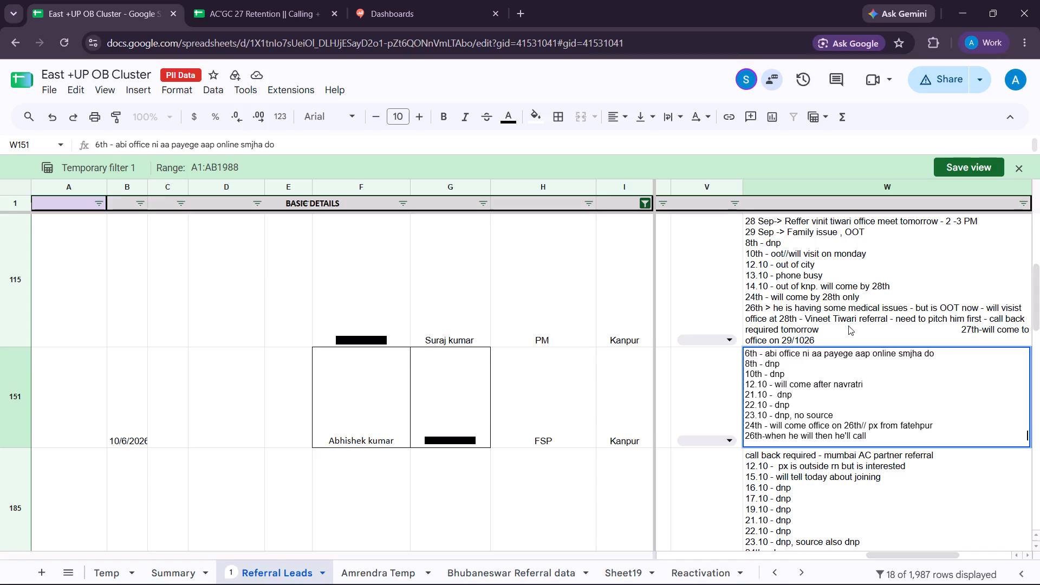
pyautogui.write('27')
pyautogui.write('th')
pyautogui.write('-')
pyautogui.press('space')
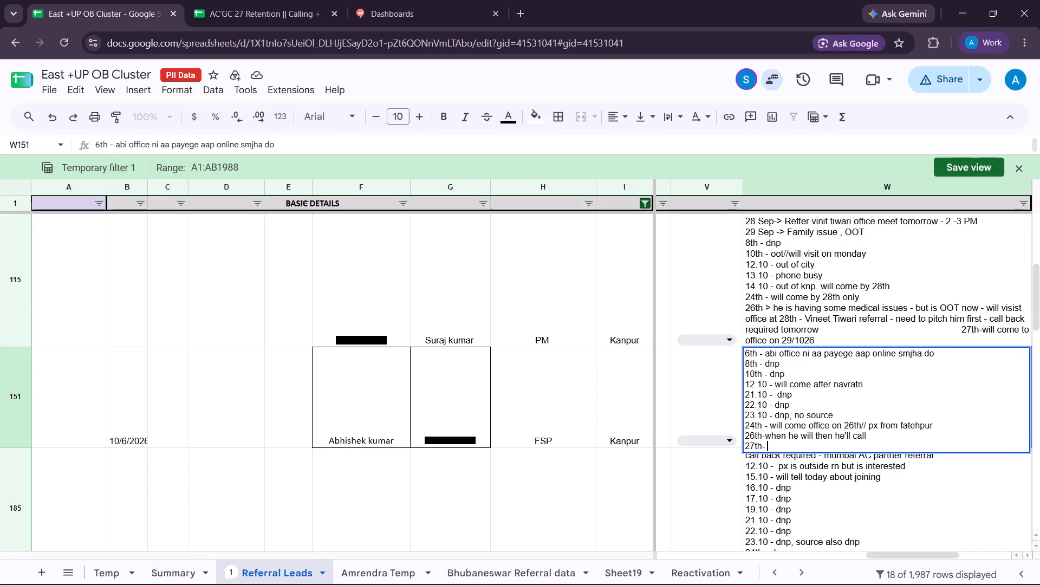
pyautogui.write('DNP')
pyautogui.press('space')
pyautogui.press('Return')
# Append the remark "27th DNP" on a new line in the row 185 lead's column W remarks.
pyautogui.scroll(-1, 848, 326)
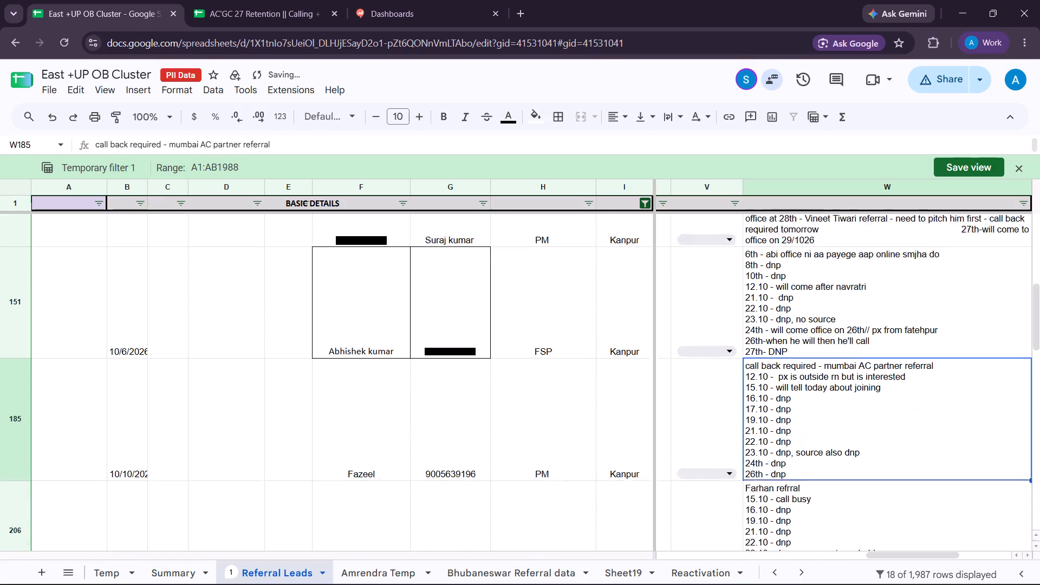
pyautogui.scroll(-1, 848, 326)
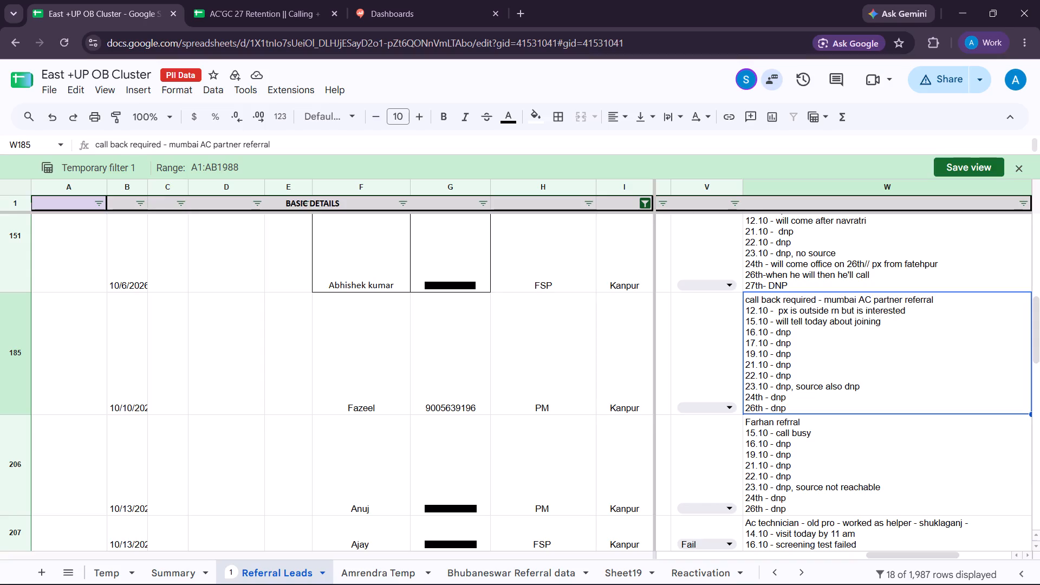
pyautogui.press('Return')
pyautogui.press('space')
pyautogui.press('space')
pyautogui.press('space')
pyautogui.press('space')
pyautogui.press('space')
pyautogui.press('space')
pyautogui.press('space')
pyautogui.press('space')
pyautogui.press('space')
pyautogui.press('space')
pyautogui.press('space')
pyautogui.press('space')
pyautogui.press('space')
pyautogui.press('space')
pyautogui.press('space')
pyautogui.press('space')
pyautogui.press('space')
pyautogui.press('space')
pyautogui.press('space')
pyautogui.press('space')
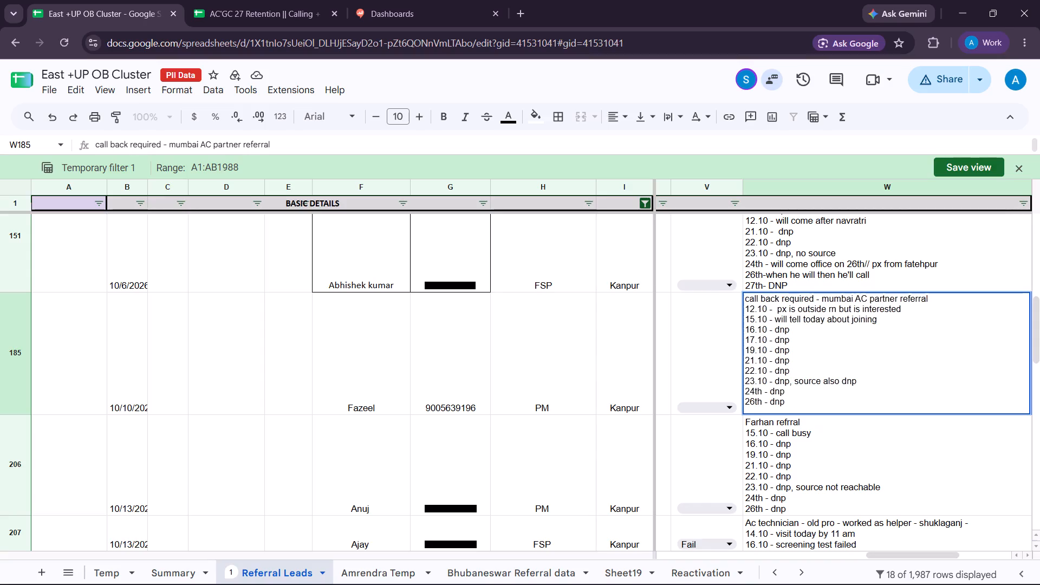
pyautogui.write('27')
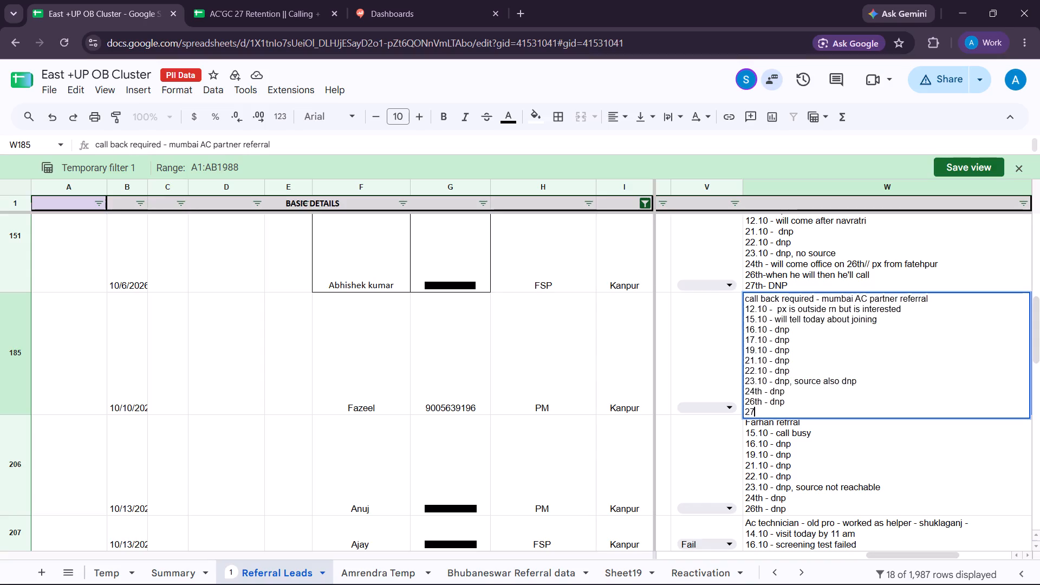
pyautogui.write('TH')
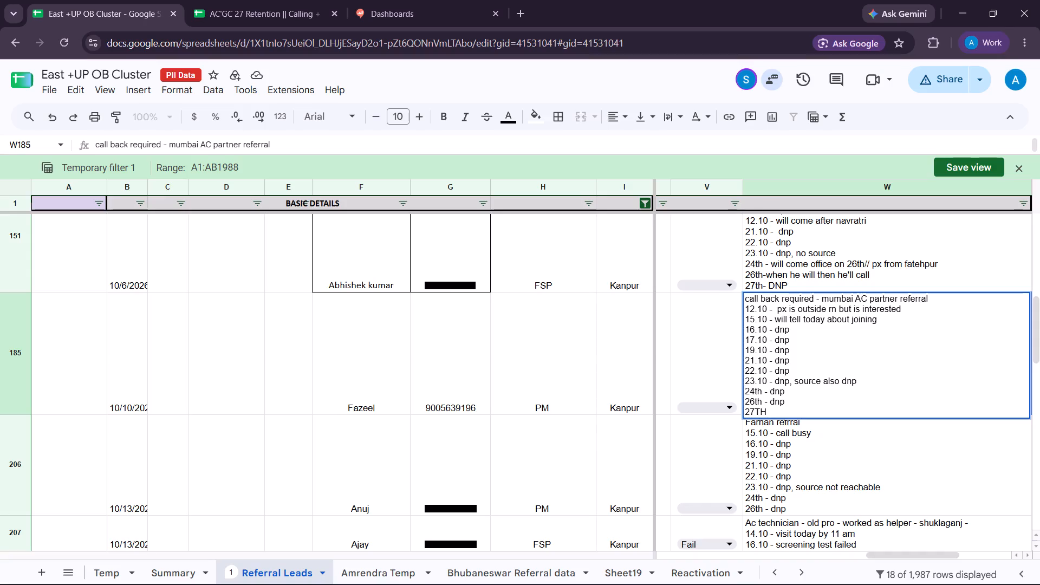
pyautogui.press('BackSpace')
pyautogui.press('BackSpace')
pyautogui.write('th')
pyautogui.press('space')
pyautogui.hotkey('shift', 'd')
pyautogui.hotkey('shift', 'n')
pyautogui.hotkey('shift', 'p')
pyautogui.press('BackSpace')
pyautogui.press('BackSpace')
pyautogui.press('BackSpace')
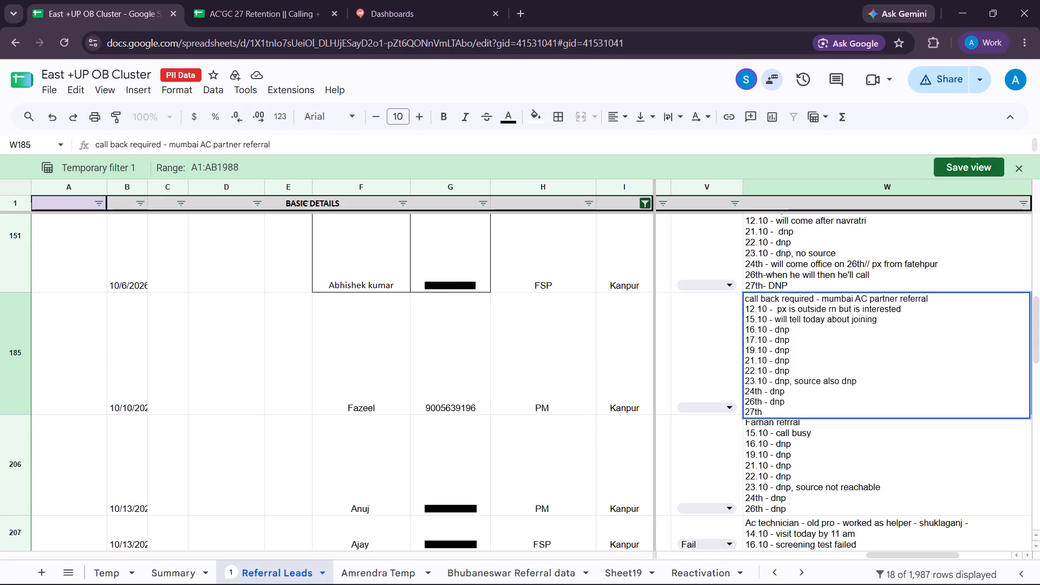
pyautogui.hotkey('shift', 'd')
pyautogui.write('NP')
pyautogui.press('Return')
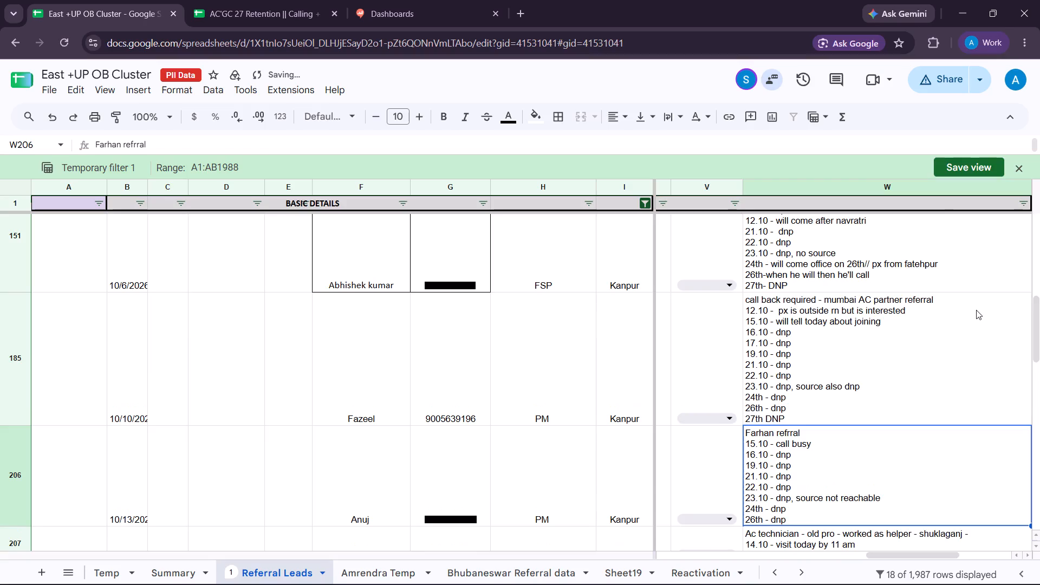
# Set the row 185 lead's column O call status to Call not picked.
pyautogui.hscroll(7, 928, 327)
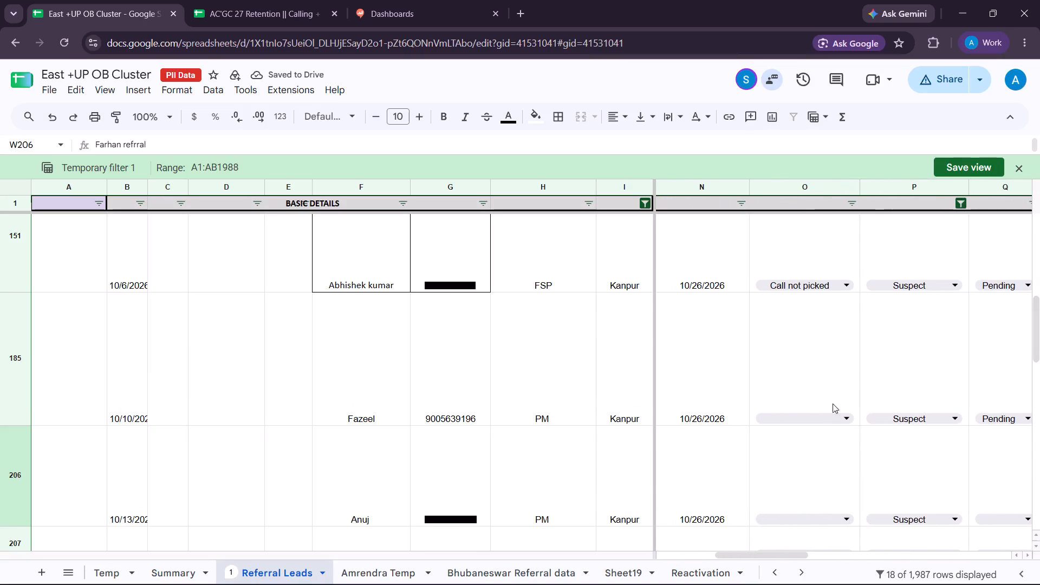
pyautogui.click(826, 412)
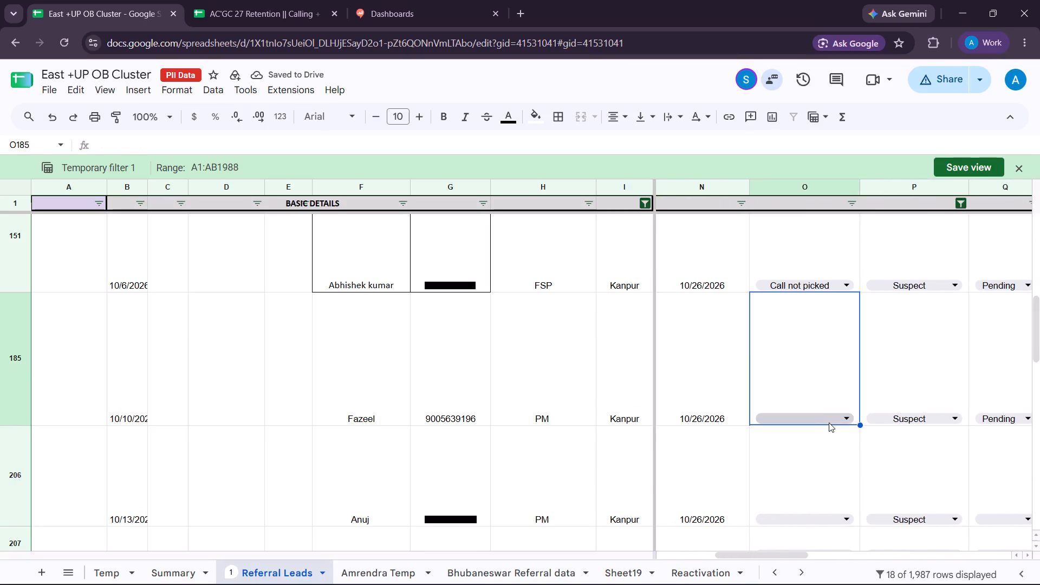
pyautogui.click(829, 422)
pyautogui.scroll(-1, 799, 534)
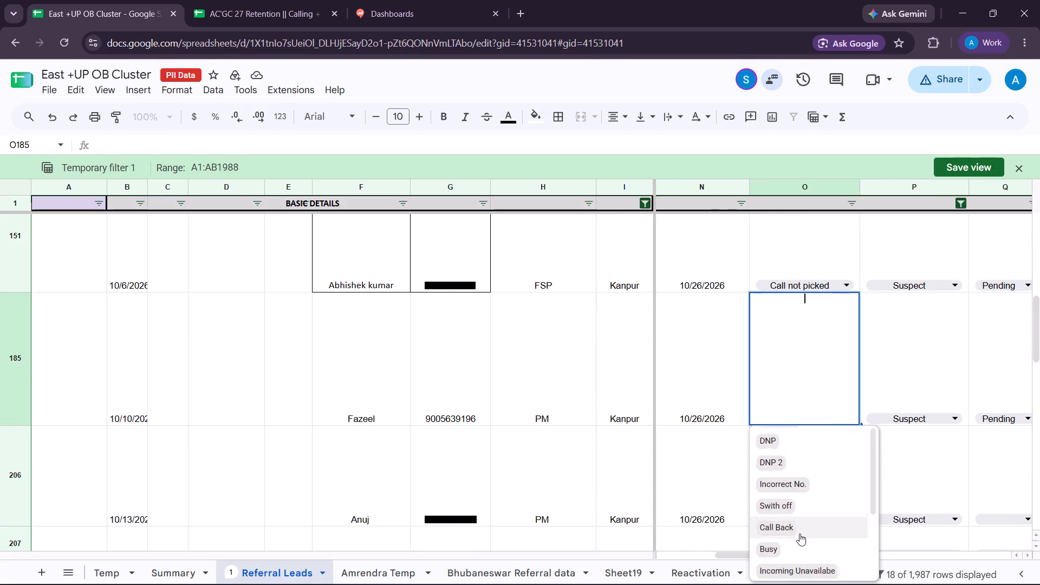
pyautogui.scroll(-1, 799, 534)
pyautogui.click(796, 508)
pyautogui.scroll(-2, 685, 459)
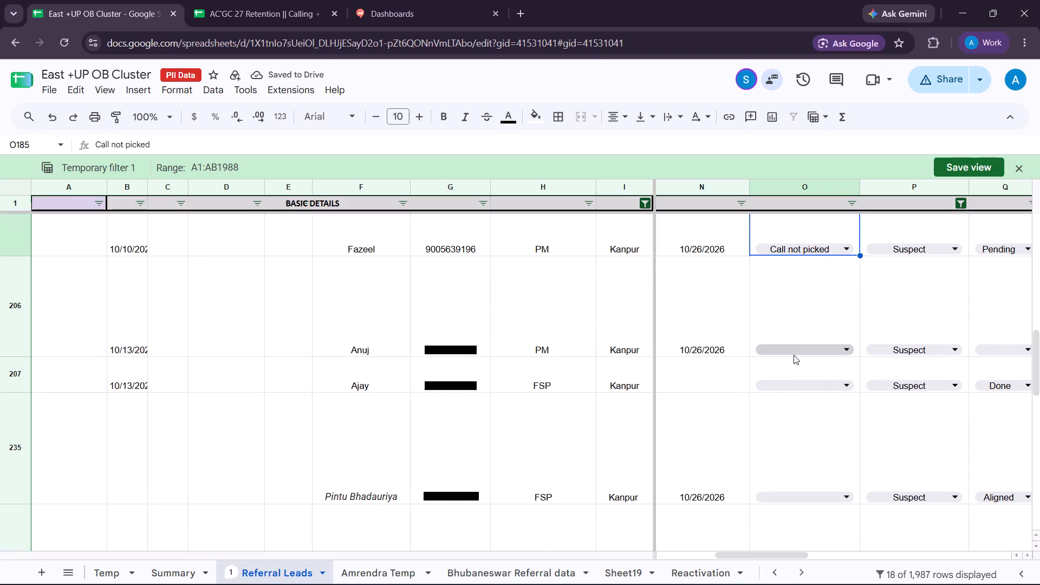